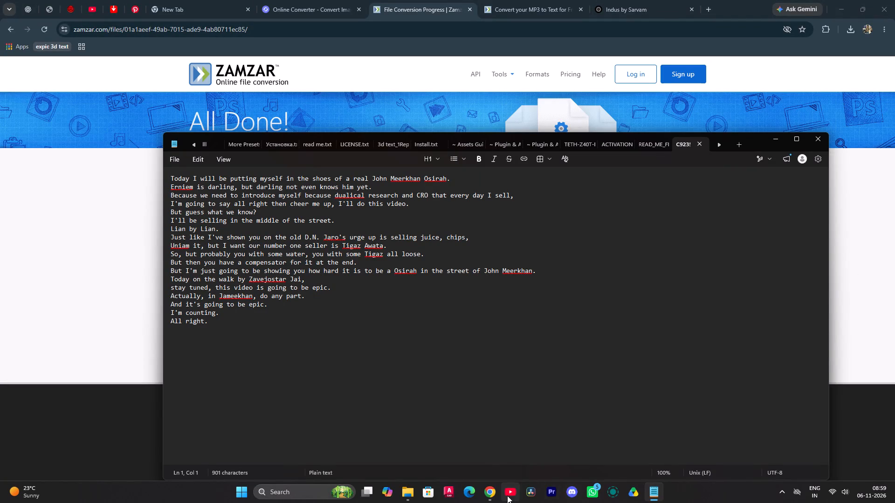
Switch to Adobe Premiere, create a new project replacing the existing Untitled project, and skip the media import.
click(554, 492)
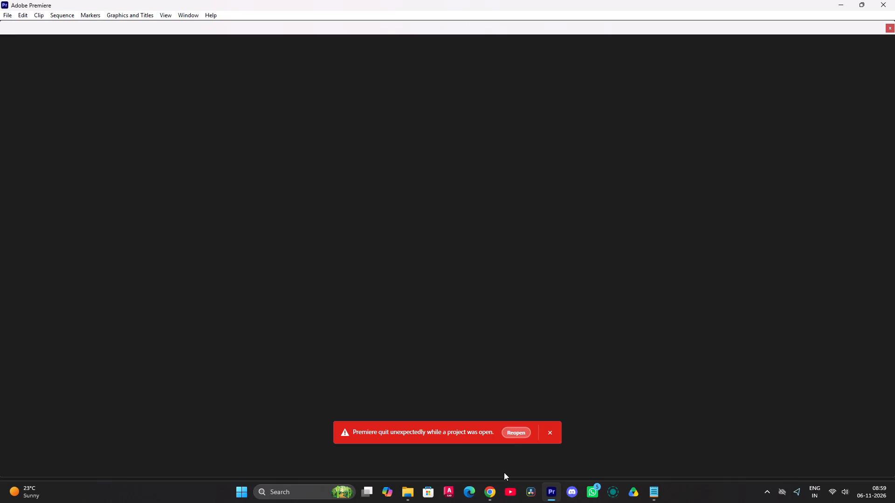
click(549, 430)
click(22, 79)
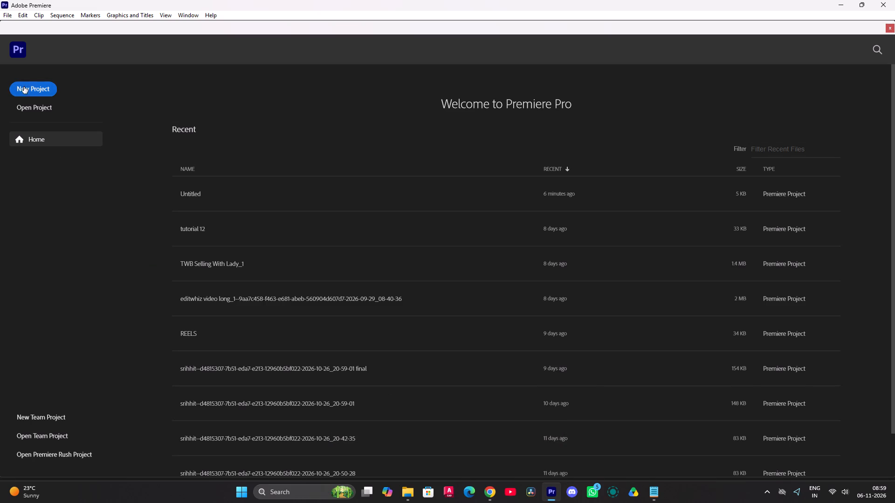
click(24, 87)
click(496, 285)
click(492, 284)
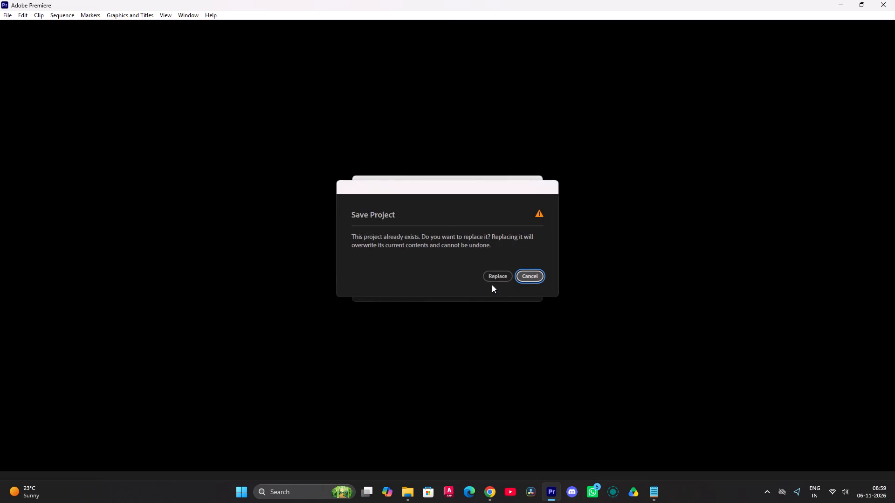
click(497, 280)
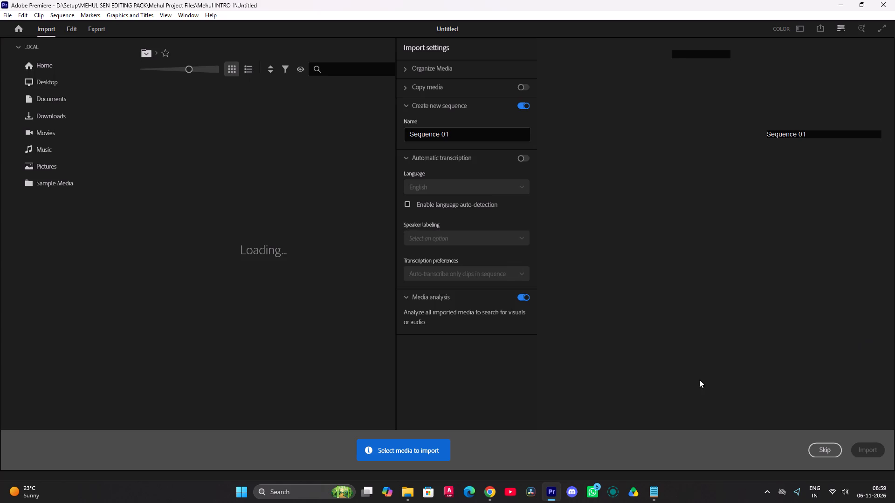
click(828, 443)
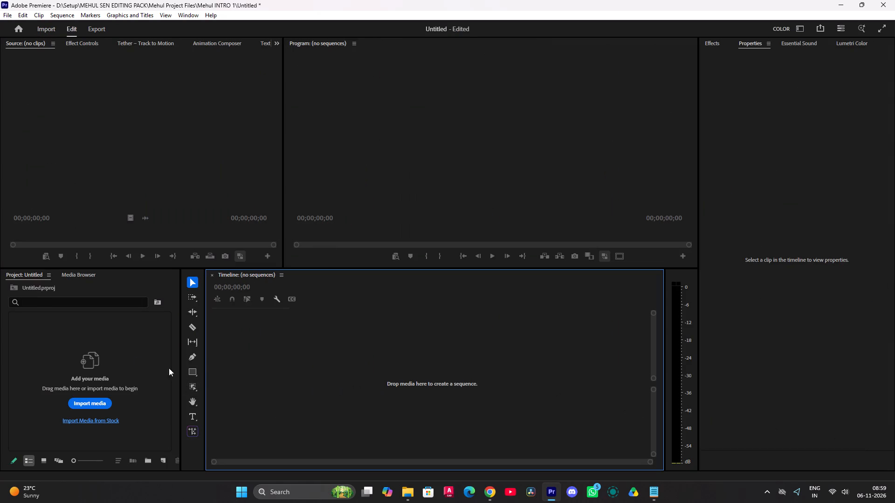
Import C9235.MP4 from the Copied_TWB Selling With Lady_1_002 folder inside Krunal insta Video on drive D.
double_click(136, 353)
scroll(134, 204, down, 2)
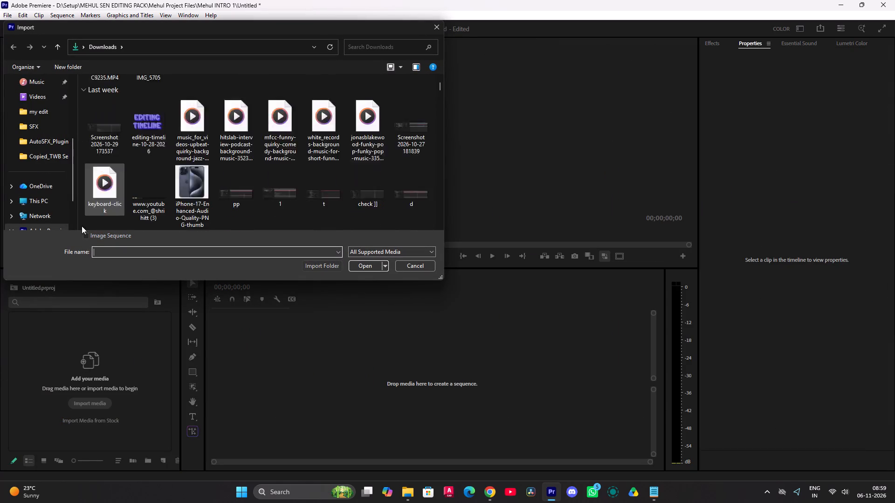
scroll(82, 226, down, 1)
click(48, 206)
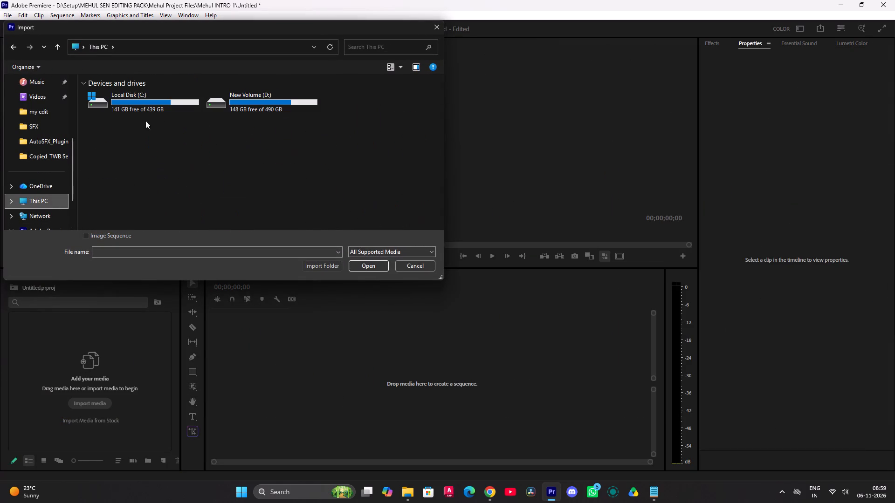
double_click(309, 112)
scroll(332, 180, down, 4)
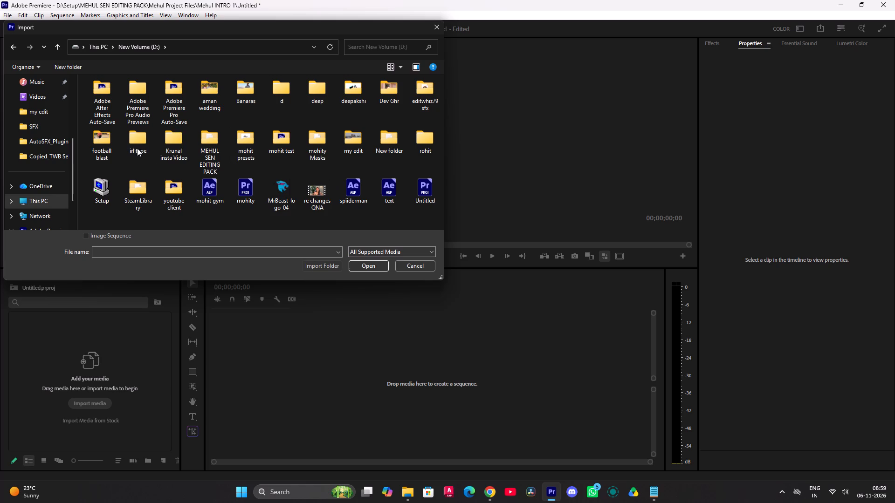
double_click(184, 141)
scroll(113, 177, down, 1)
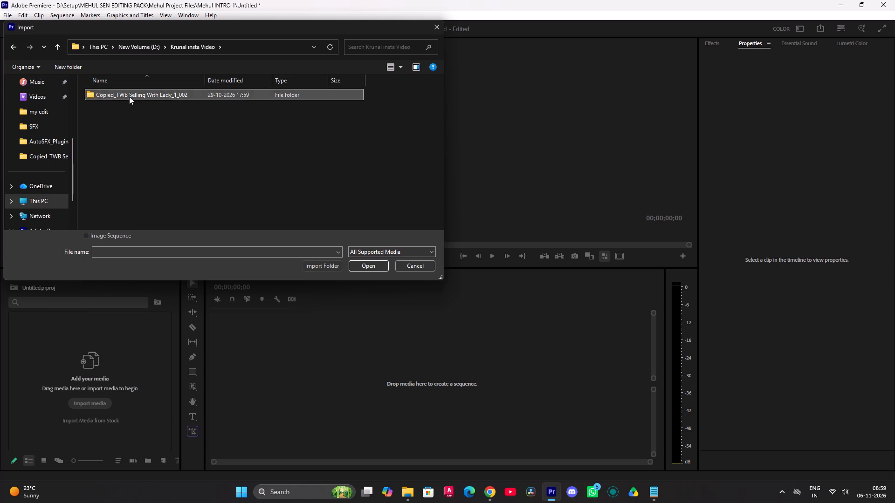
double_click(129, 96)
scroll(99, 191, down, 2)
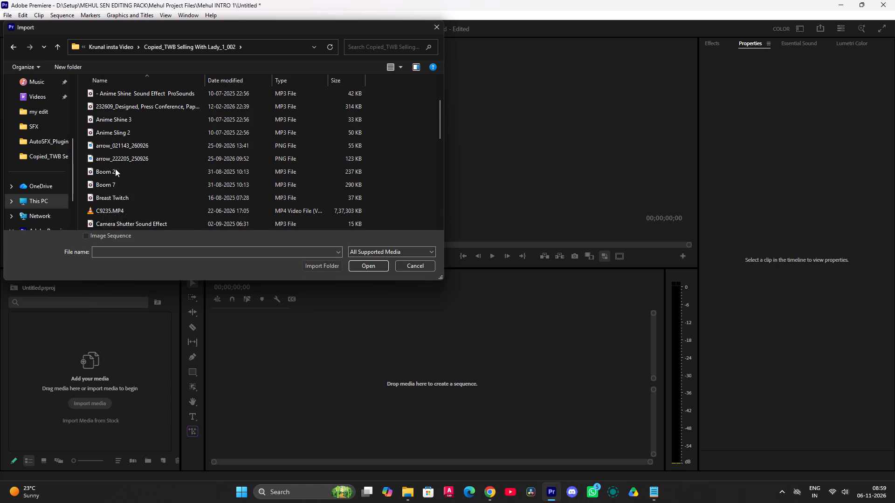
scroll(115, 168, up, 1)
scroll(122, 175, down, 3)
double_click(105, 130)
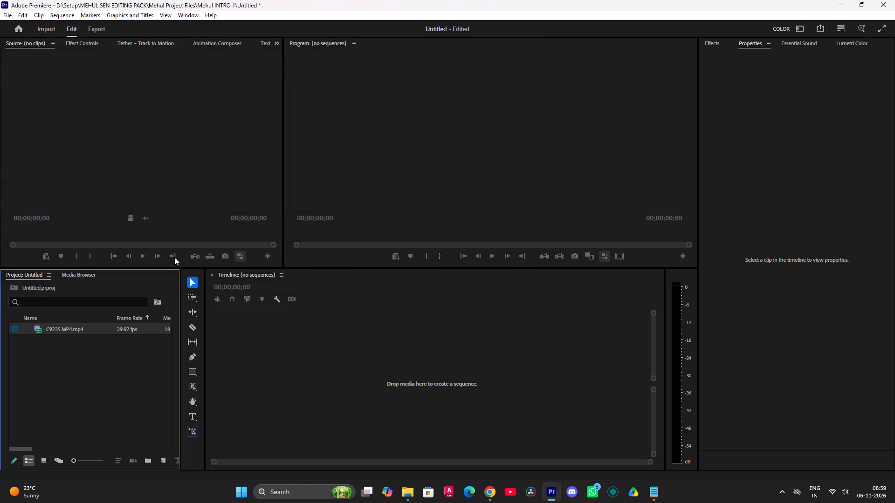
Create a new sequence from the C9235.MP4 clip in the timeline.
drag(48, 328, 288, 356)
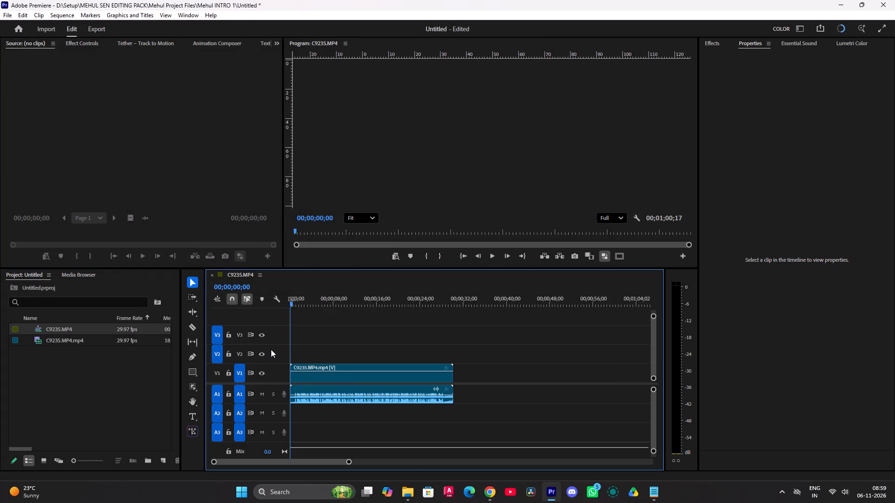
ctrl+scroll(83, 360, up, 4)
Show the project's media items as thumbnails in icon view.
click(48, 356)
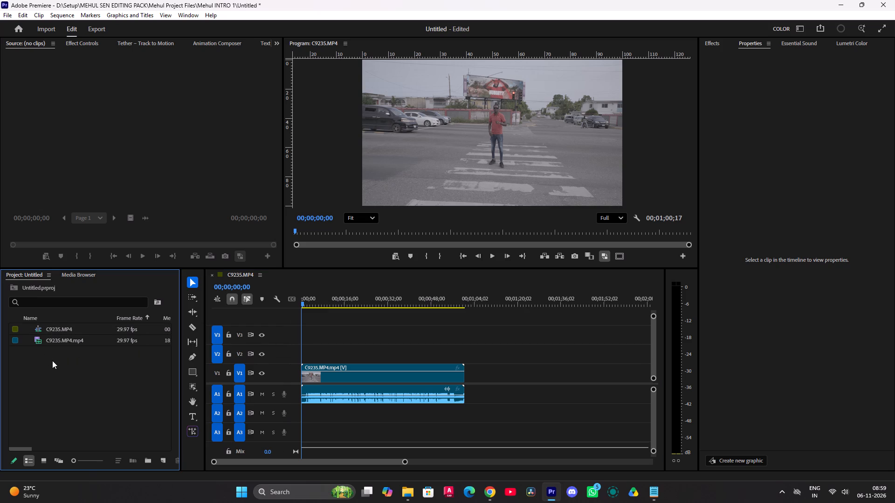
ctrl+scroll(52, 360, up, 5)
click(42, 460)
click(80, 422)
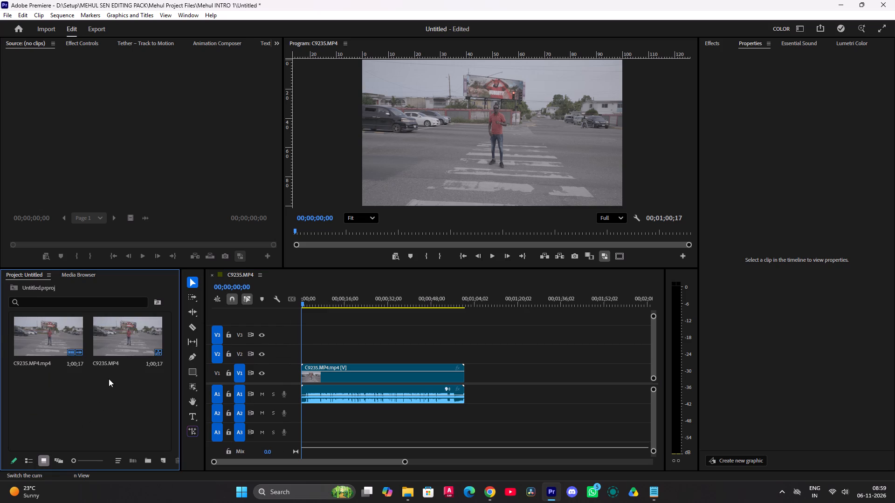
click(355, 321)
click(356, 340)
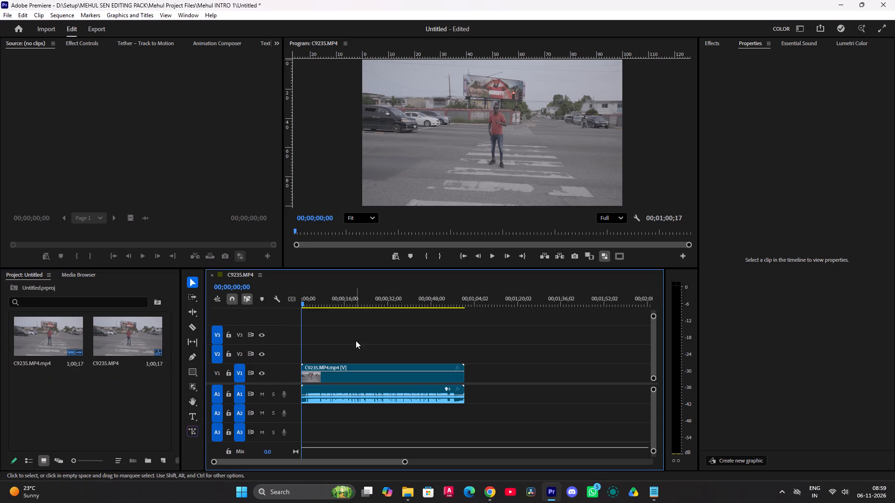
Split the clip at about 00;00;01;25 and ripple-delete the silent opening part before the speech.
scroll(336, 353, up, 20)
scroll(336, 353, up, 20)
scroll(336, 353, up, 7)
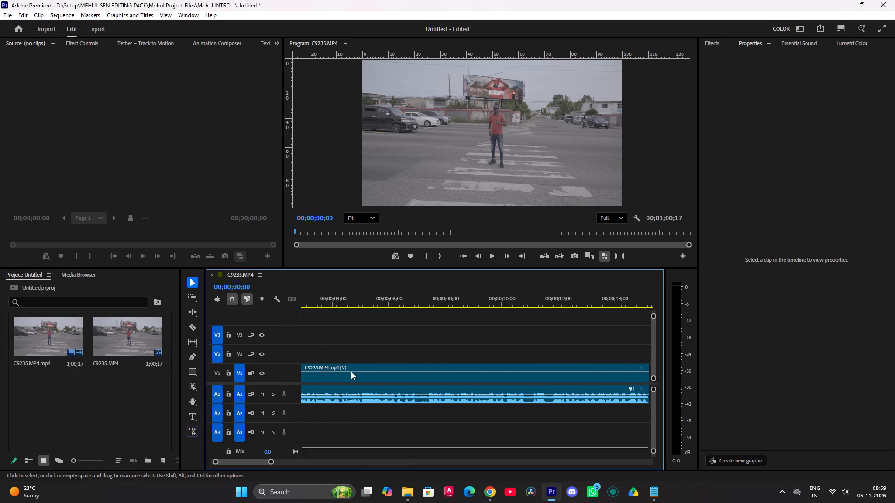
scroll(351, 371, up, 12)
key(space)
alt+scroll(356, 376, up, 11)
key(c)
scroll(458, 377, down, 5)
key(space)
shift+click(376, 377)
key(v)
drag(357, 348, 346, 407)
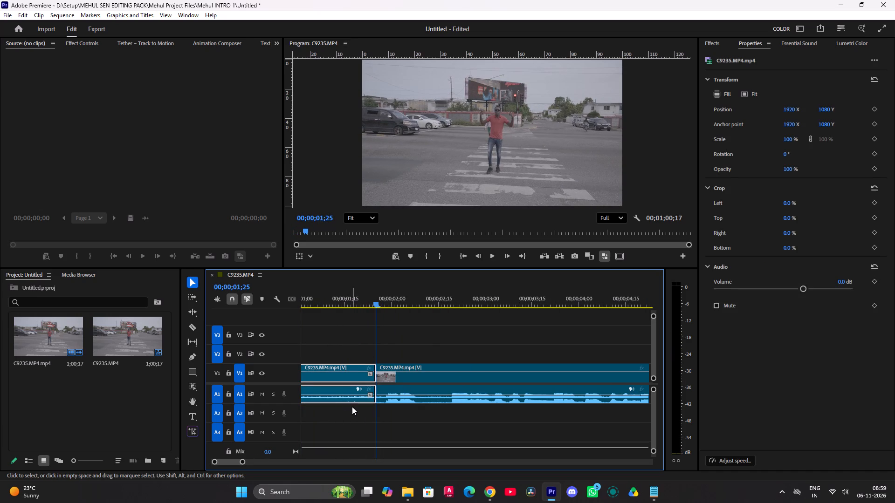
key(shift+Delete)
Play the trimmed sequence from its start and check the audio waveform for the first pause in the speech.
key(space)
scroll(383, 399, down, 6)
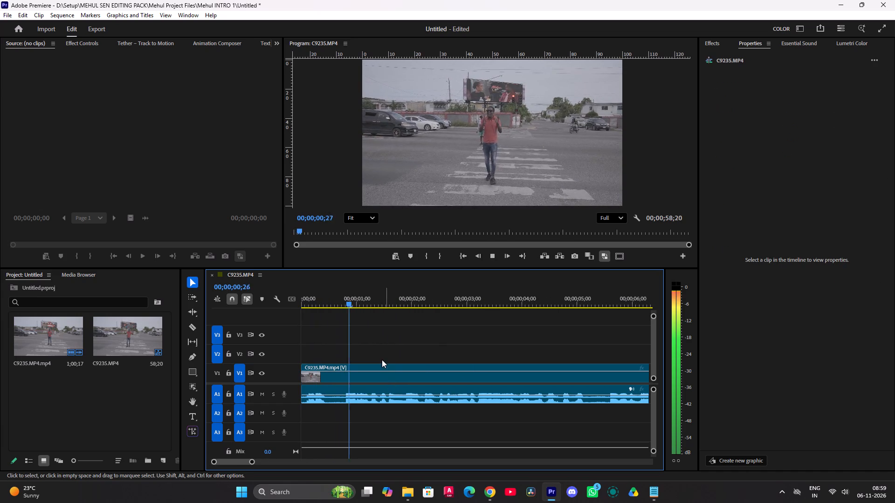
scroll(381, 359, down, 2)
scroll(318, 379, up, 6)
scroll(459, 349, down, 5)
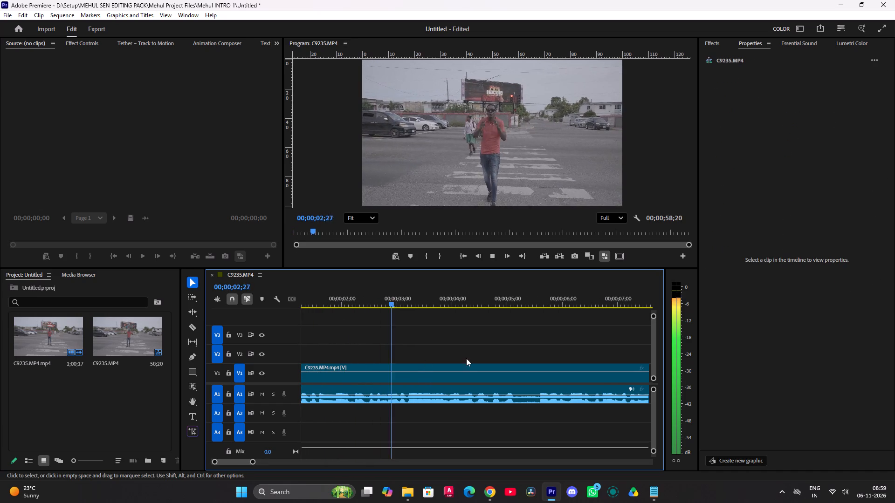
click(475, 355)
scroll(475, 356, down, 5)
alt+scroll(454, 360, up, 5)
alt+scroll(453, 360, down, 1)
alt+scroll(453, 360, up, 4)
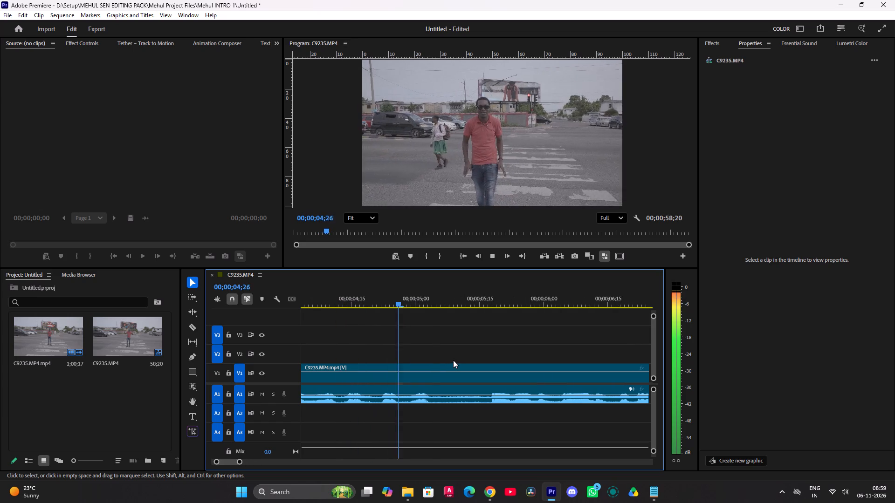
key(space)
key(space)
key(space)
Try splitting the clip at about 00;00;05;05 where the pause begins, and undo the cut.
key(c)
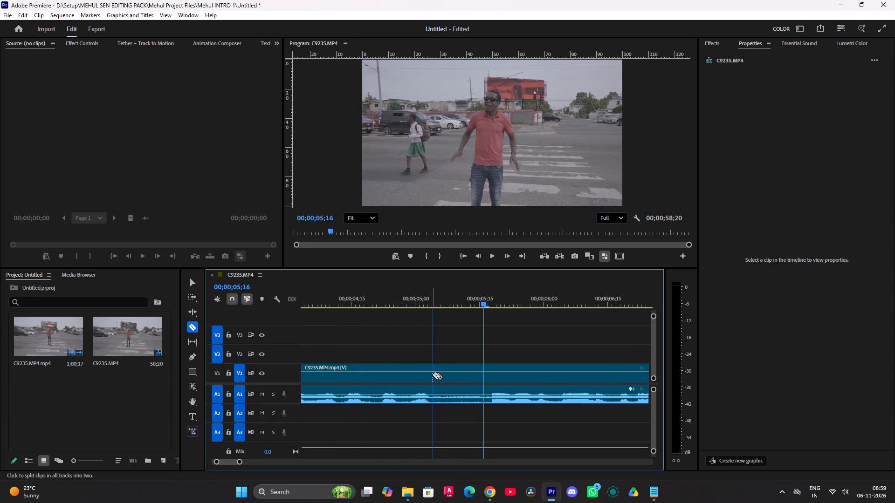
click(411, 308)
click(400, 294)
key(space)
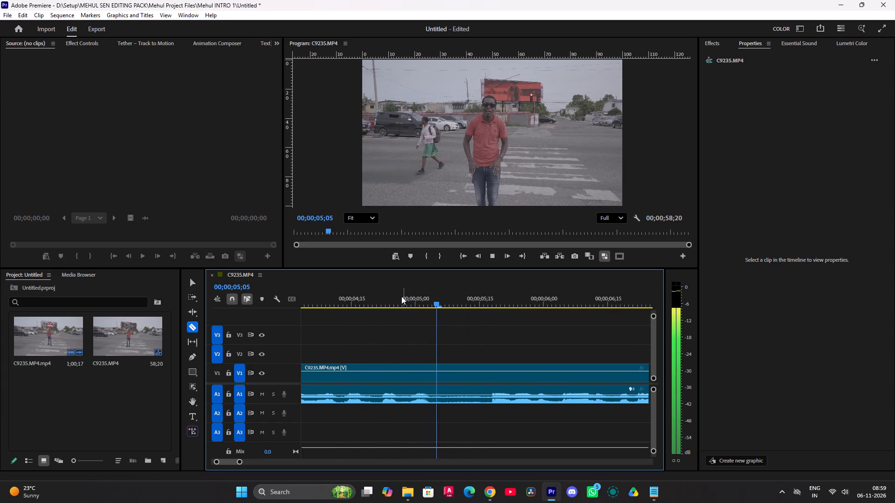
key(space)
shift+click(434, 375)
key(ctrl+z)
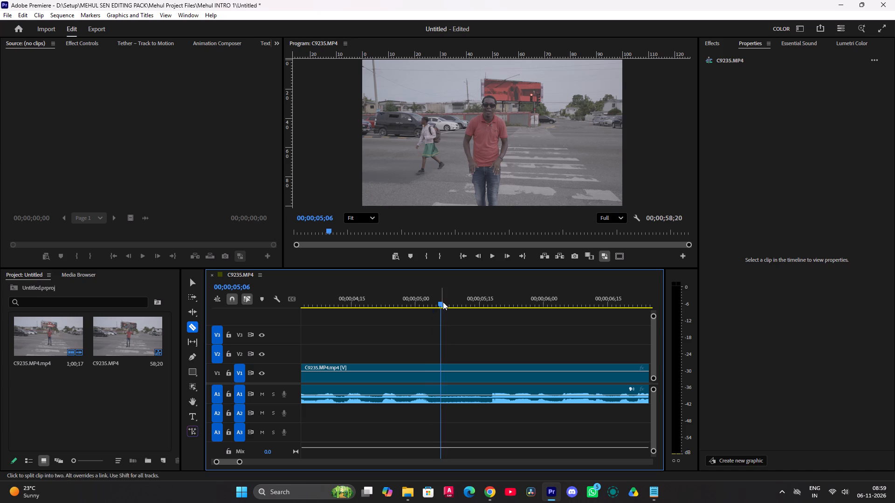
Split the clip at about 00;00;05;05 and 00;00;05;17 and ripple-delete the pause between the cuts.
click(436, 299)
triple_click(435, 362)
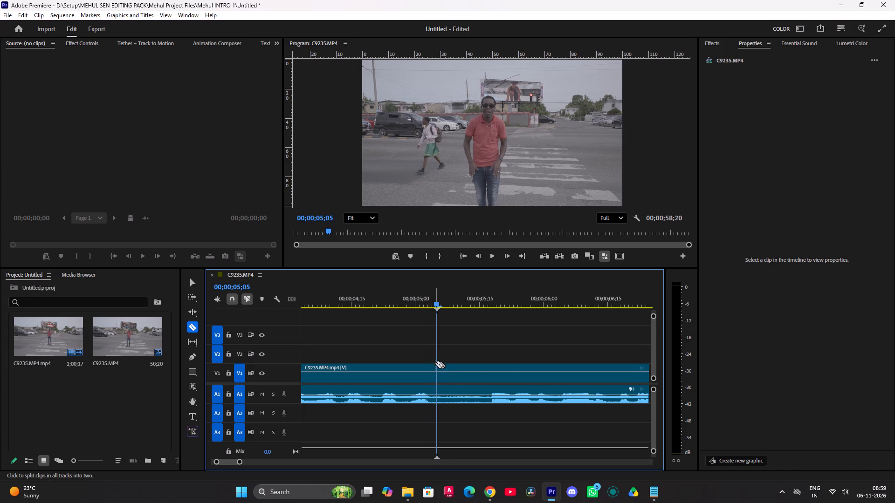
shift+click(437, 372)
shift+click(487, 374)
key(v)
drag(460, 353, 452, 407)
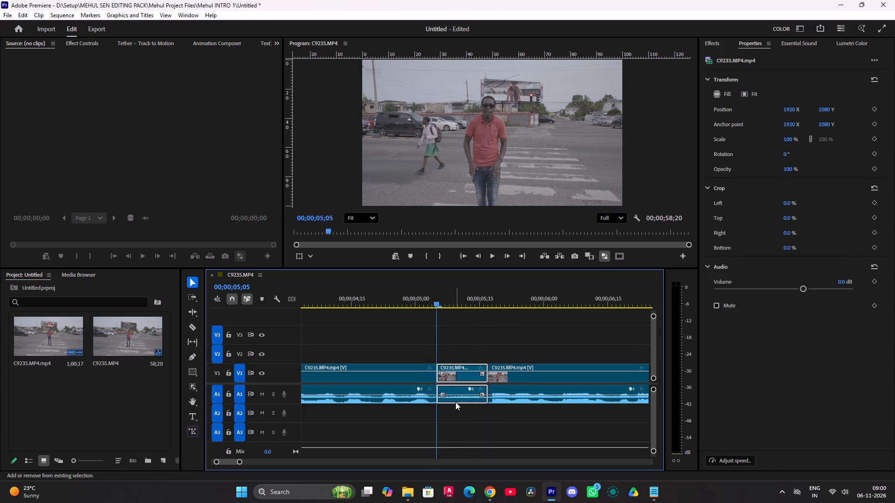
key(shift+Delete)
Play the sequence onward from the cut near five seconds and check the waveform for the next pause.
key(space)
alt+scroll(454, 399, down, 20)
alt+scroll(454, 399, down, 3)
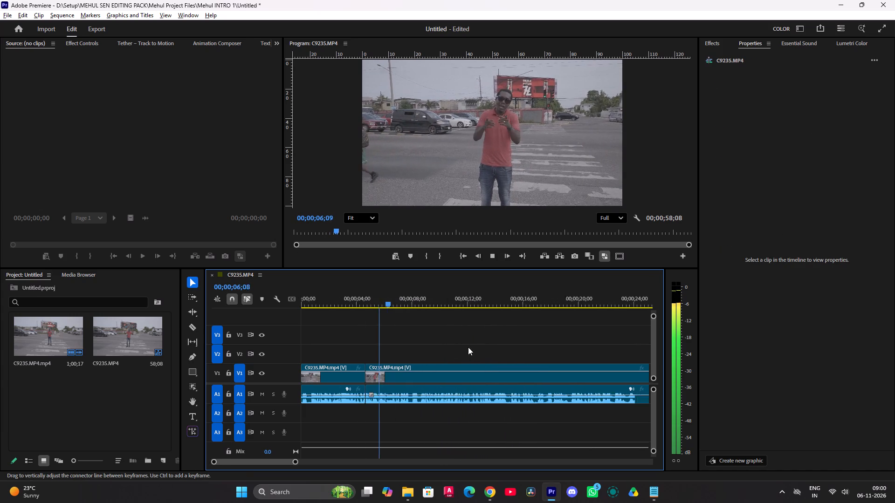
alt+scroll(468, 347, down, 2)
alt+scroll(387, 359, up, 18)
key(c)
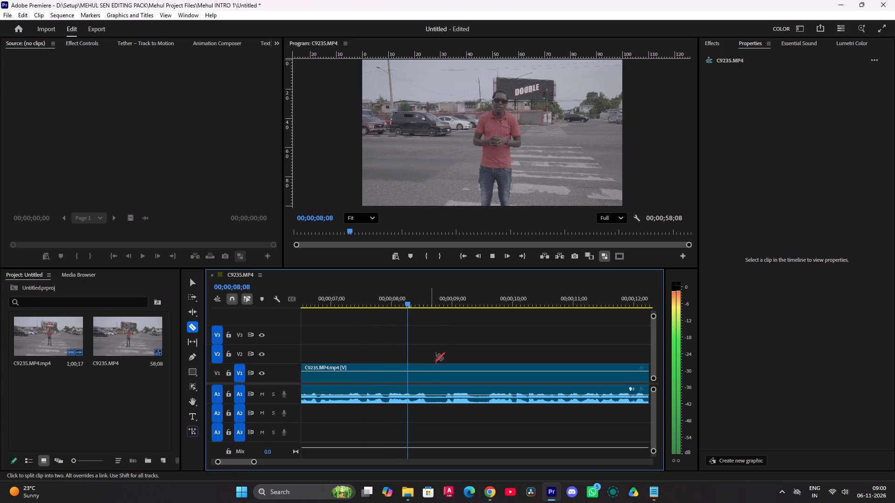
alt+scroll(464, 355, up, 4)
alt+scroll(471, 356, down, 16)
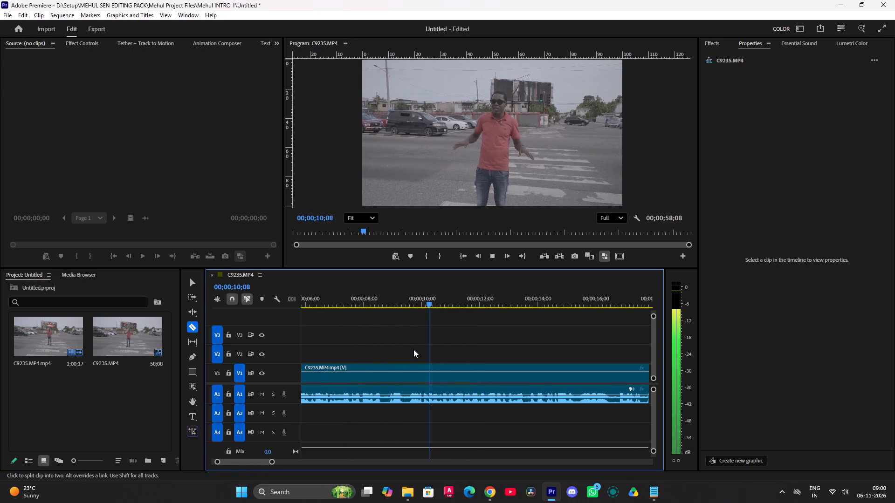
scroll(501, 355, up, 7)
alt+scroll(520, 359, down, 11)
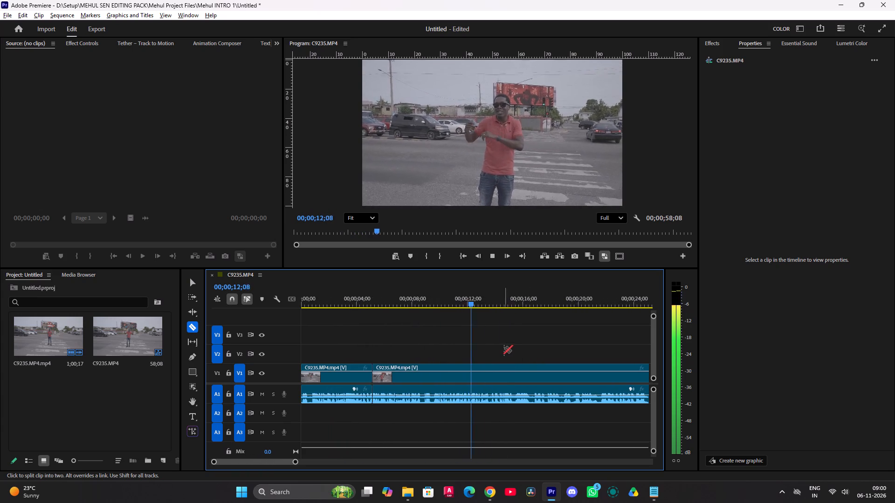
alt+scroll(502, 348, up, 10)
alt+scroll(508, 349, down, 11)
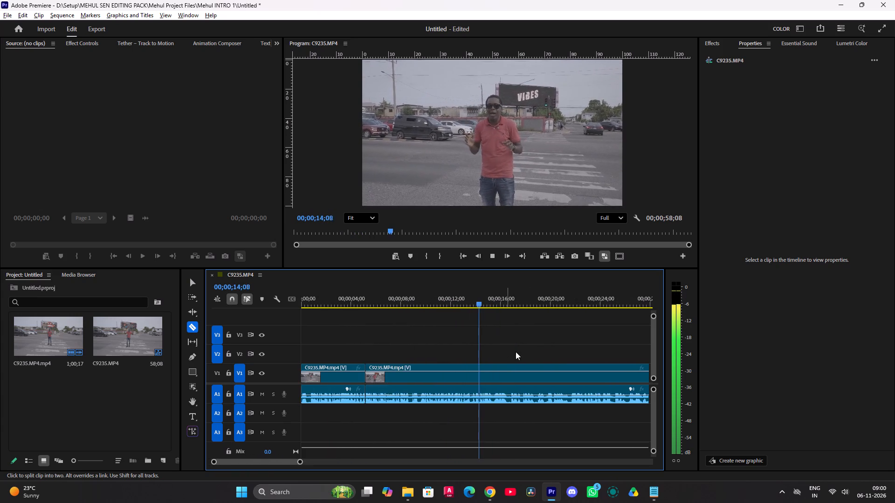
alt+scroll(520, 352, up, 5)
alt+scroll(513, 351, up, 16)
Split the clip at about 00;00;16;15 and 00;00;16;25 and ripple-delete the pause between the cuts.
key(space)
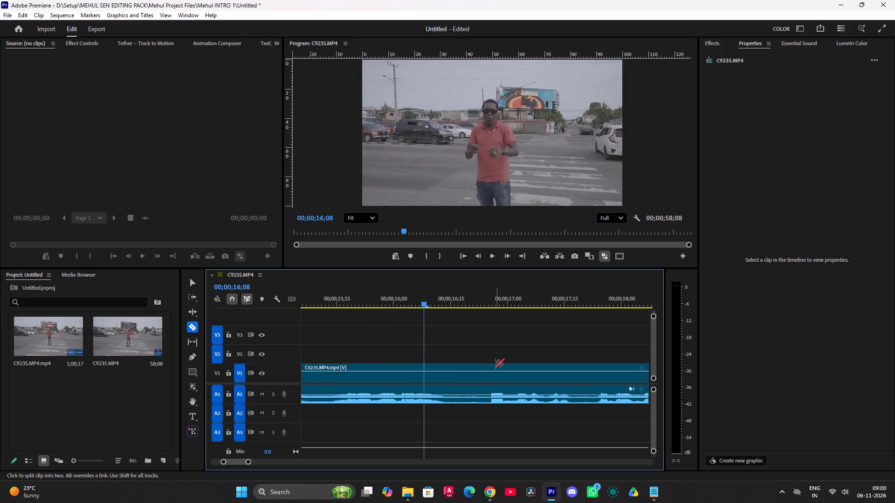
key(space)
key(space)
shift+click(451, 375)
key(space)
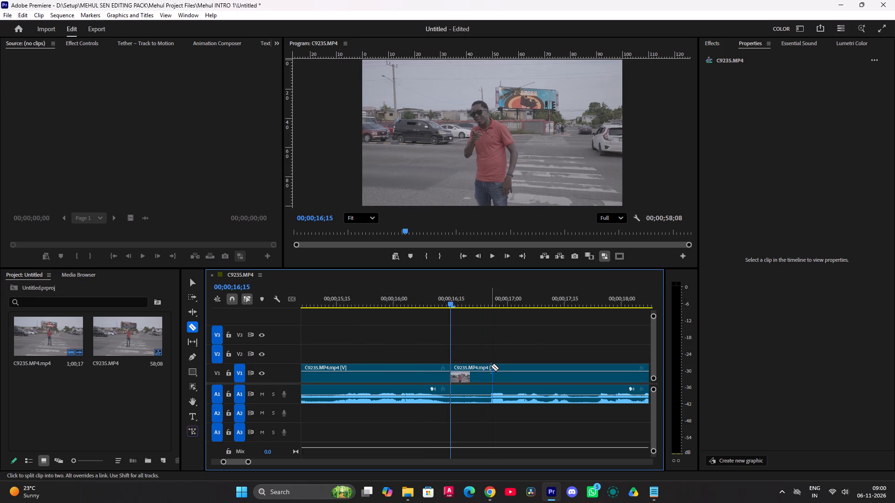
key(space)
shift+click(488, 365)
key(v)
drag(461, 353, 468, 396)
key(shift+Delete)
Play the sequence from about 00;00;16;06 over the last cut and check the waveform for the next pause.
click(418, 305)
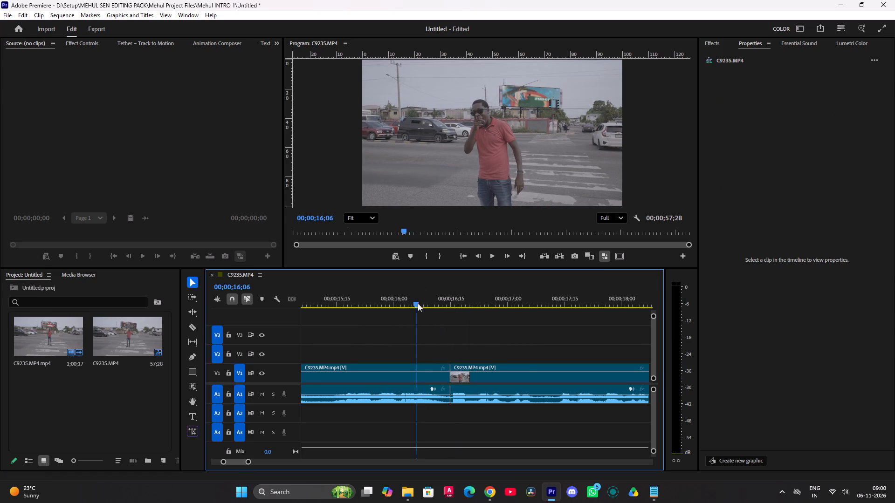
key(space)
alt+scroll(499, 350, down, 13)
click(513, 354)
alt+scroll(504, 355, down, 11)
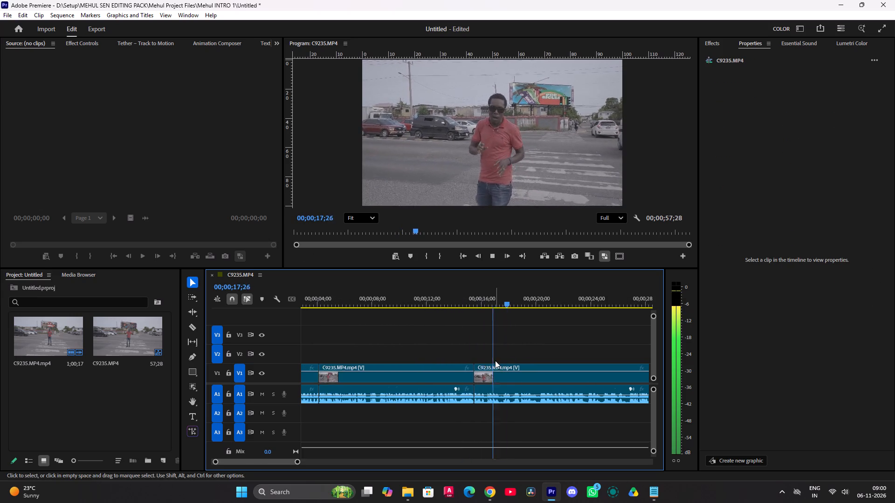
alt+scroll(495, 360, down, 2)
alt+scroll(456, 354, up, 6)
drag(406, 299, 404, 299)
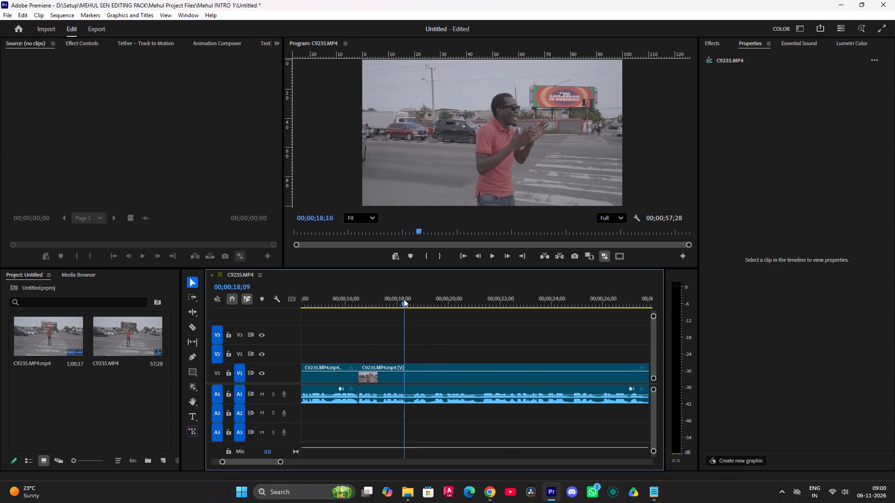
drag(404, 299, 402, 299)
Split the clip at about 00;00;18;10 and 00;00;18;17 and ripple-delete the pause between the cuts.
alt+scroll(404, 373, up, 17)
key(c)
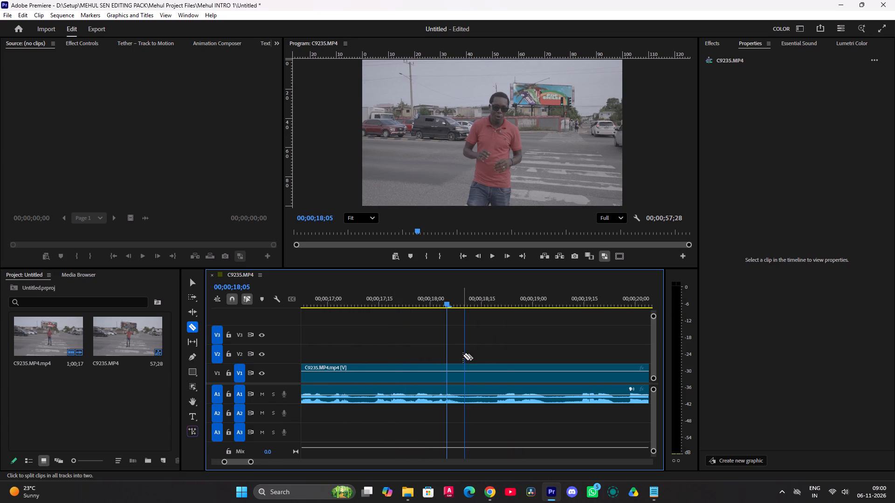
shift+click(463, 355)
key(space)
key(space)
key(space)
key(space)
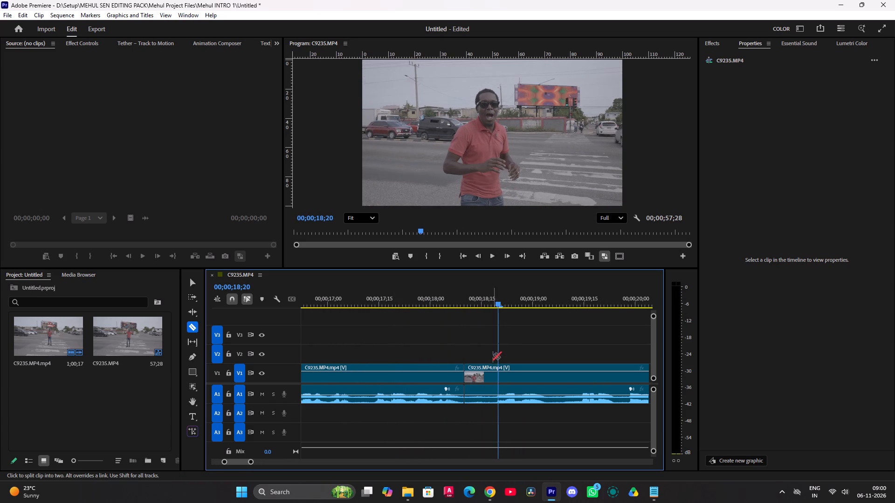
drag(496, 300, 488, 305)
shift+click(486, 352)
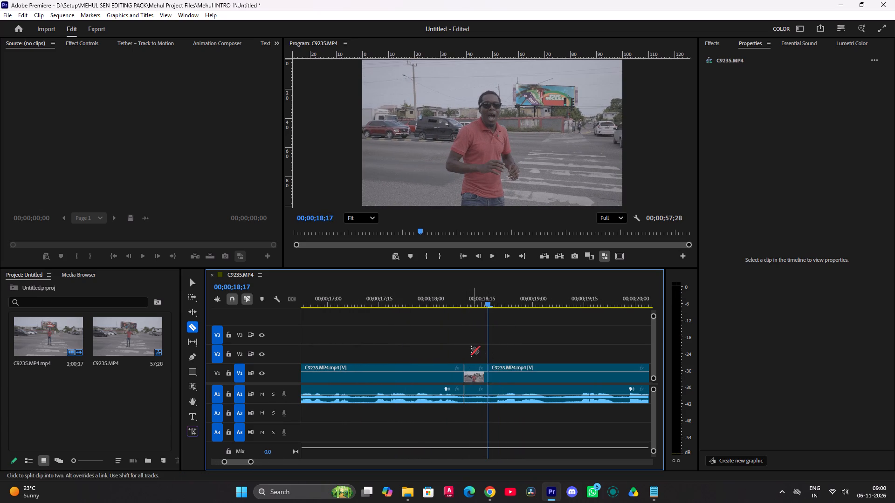
key(v)
drag(470, 349, 476, 401)
key(shift+Delete)
Play the sequence onward past the newest cut, and replay its opening from the start.
key(space)
alt+scroll(490, 402, down, 2)
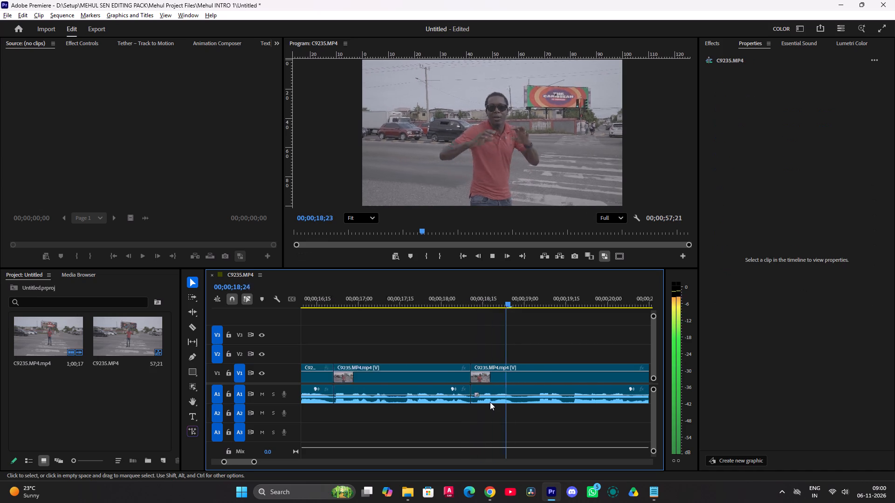
alt+scroll(490, 402, down, 20)
alt+scroll(490, 402, down, 3)
alt+scroll(506, 394, up, 17)
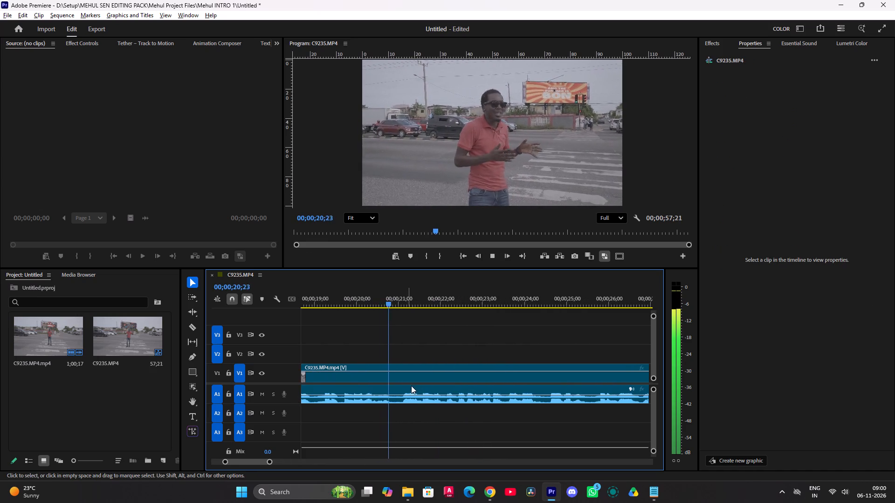
alt+scroll(414, 386, down, 18)
alt+scroll(421, 372, down, 9)
drag(348, 302, 218, 349)
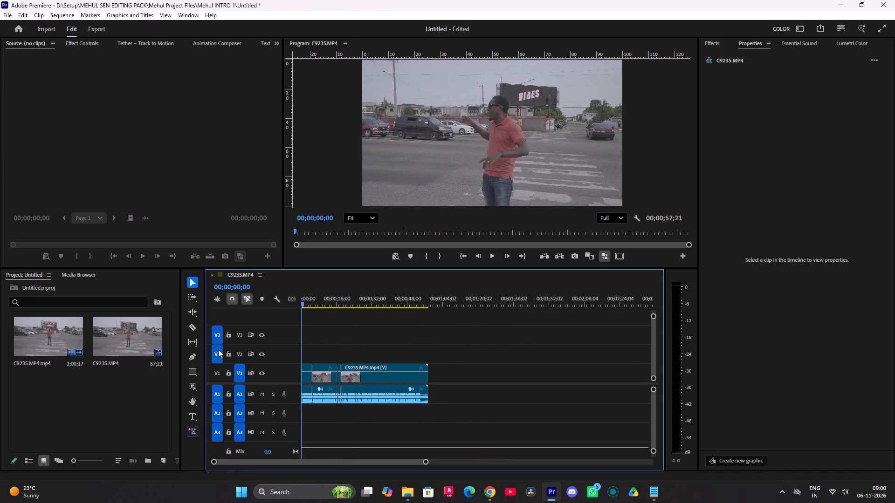
drag(218, 349, 219, 349)
key(space)
alt+scroll(328, 331, up, 16)
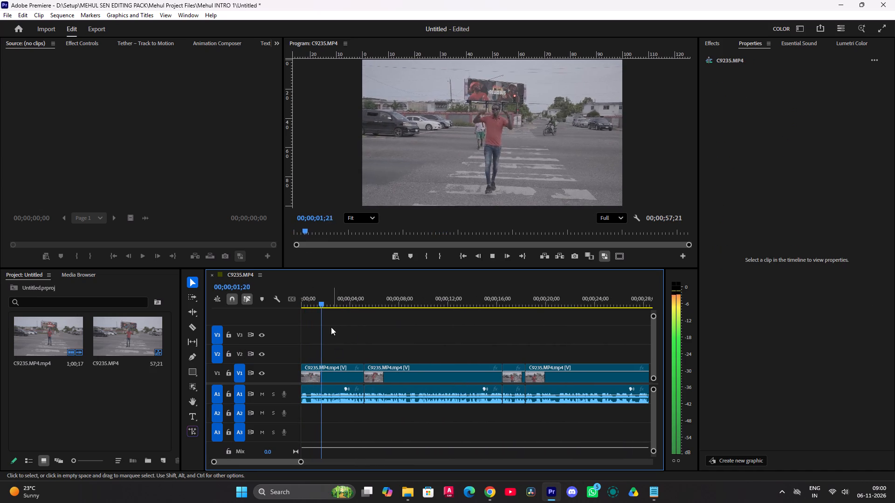
drag(322, 308, 257, 327)
drag(352, 279, 236, 323)
drag(320, 292, 217, 331)
key(space)
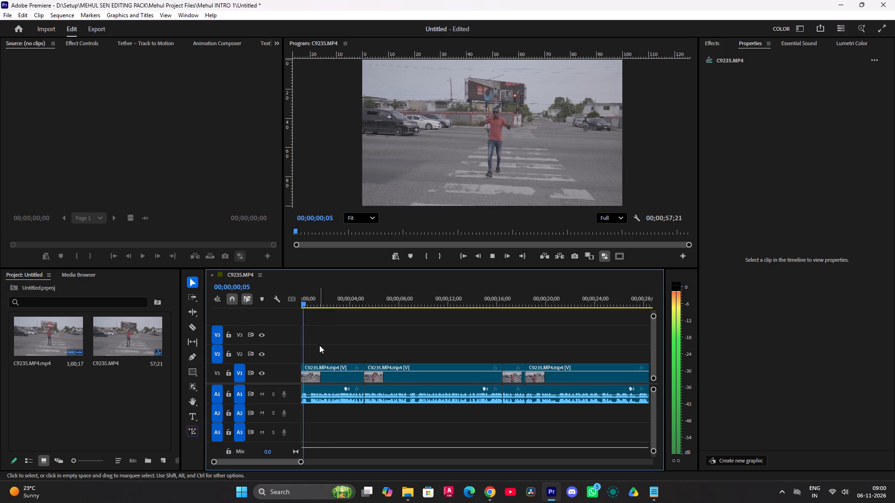
Duplicate the first clip's video onto track V2 directly above the original and return the playhead to the sequence start.
alt+drag(314, 367, 313, 357)
key(space)
drag(311, 291, 262, 315)
click(316, 358)
right_click(316, 358)
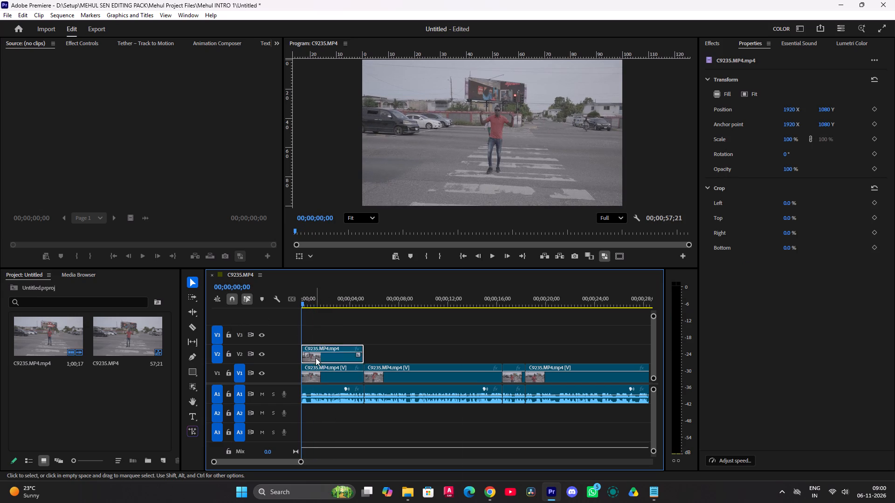
click(549, 306)
drag(391, 304, 290, 338)
right_drag(800, 0, 783, 37)
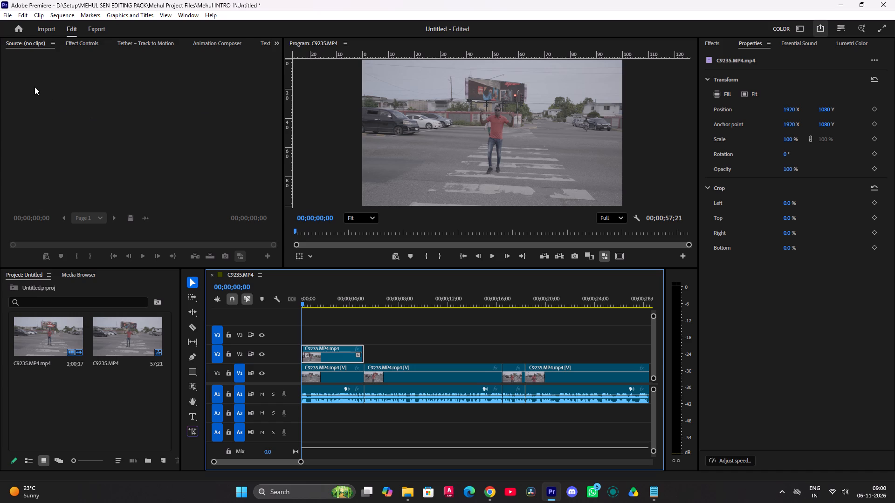
Save the project under the name Angrez in a new folder named Angrez on New Volume (D:).
click(8, 15)
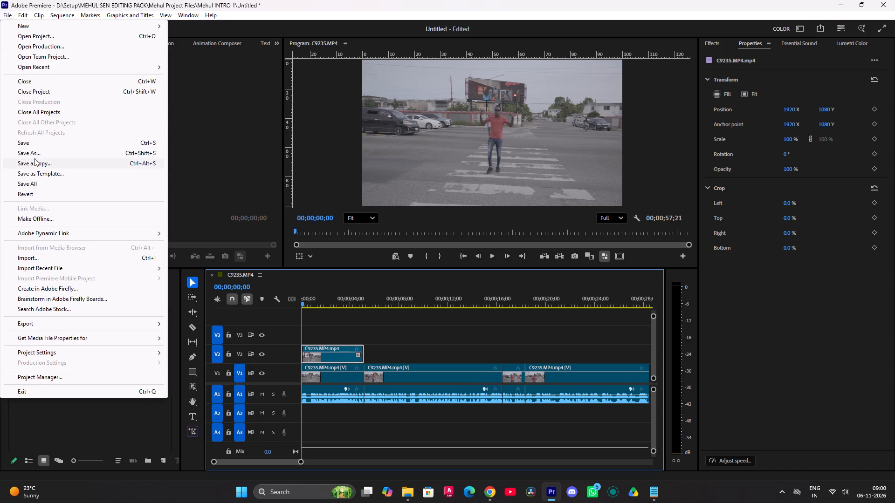
click(34, 155)
click(51, 168)
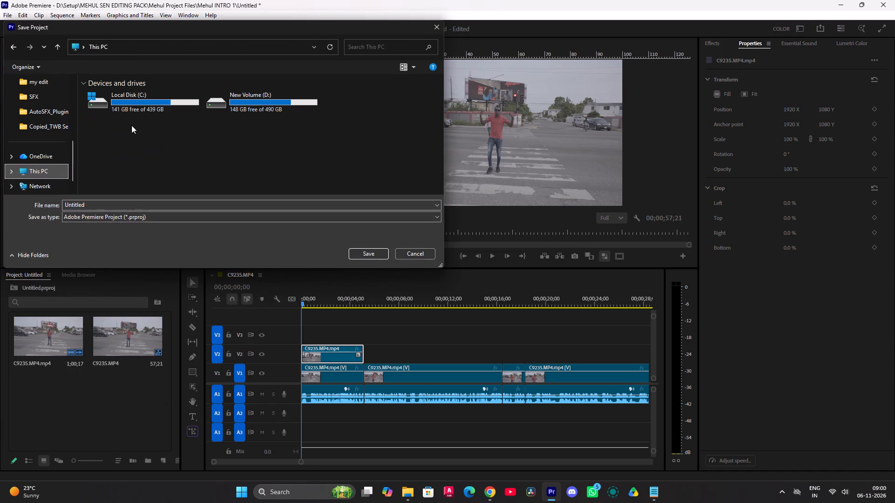
double_click(257, 106)
scroll(198, 150, down, 1)
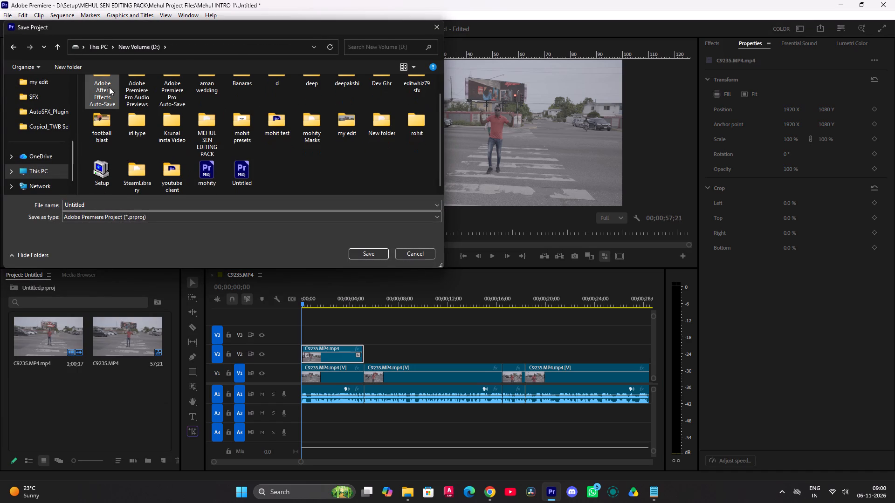
click(69, 65)
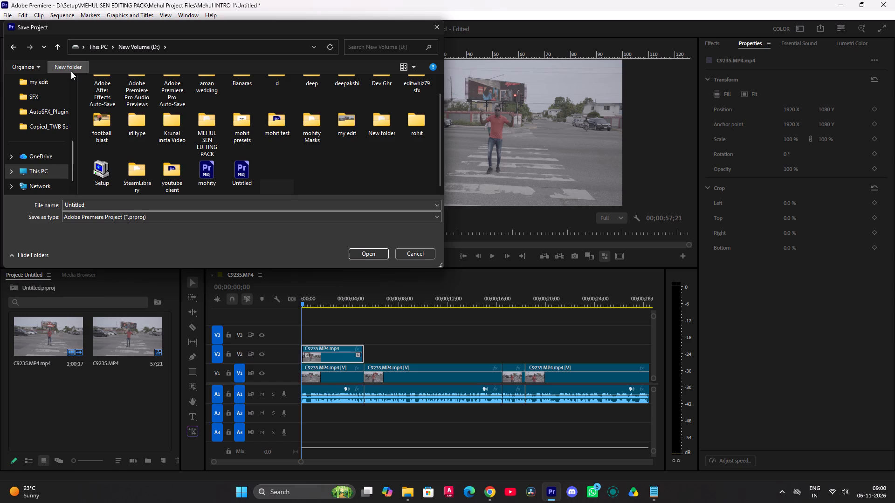
key(BackSpace)
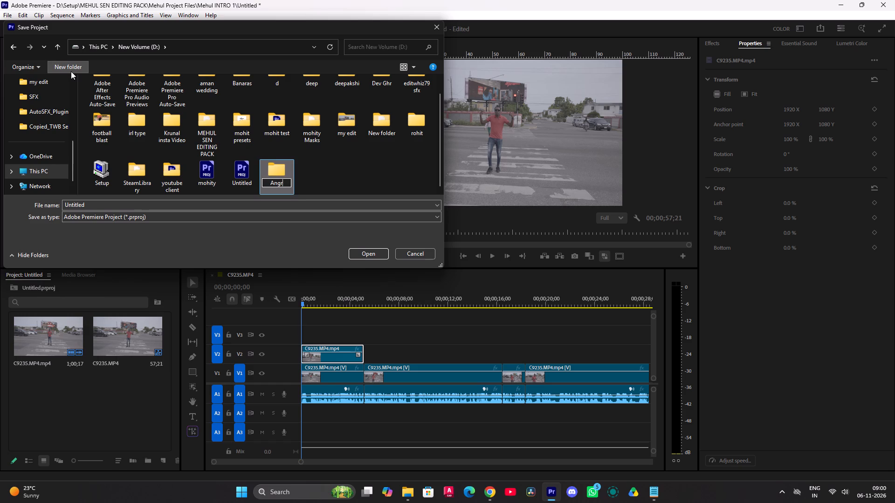
key(Return)
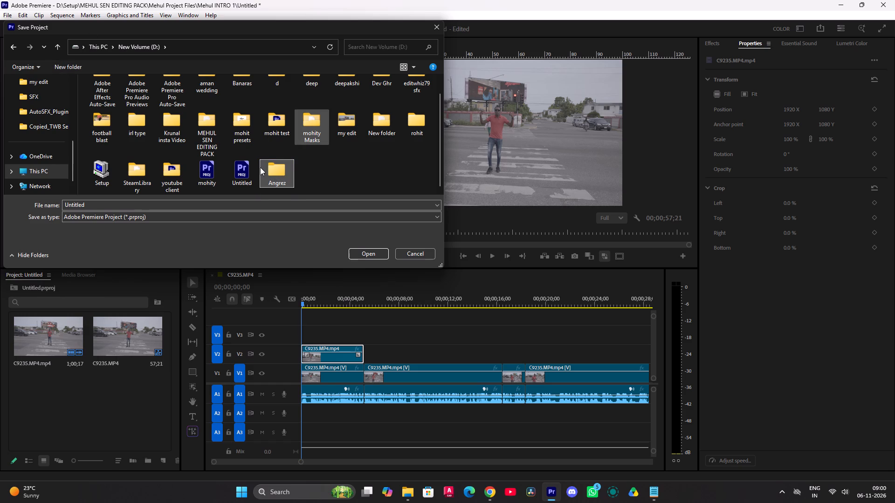
double_click(270, 169)
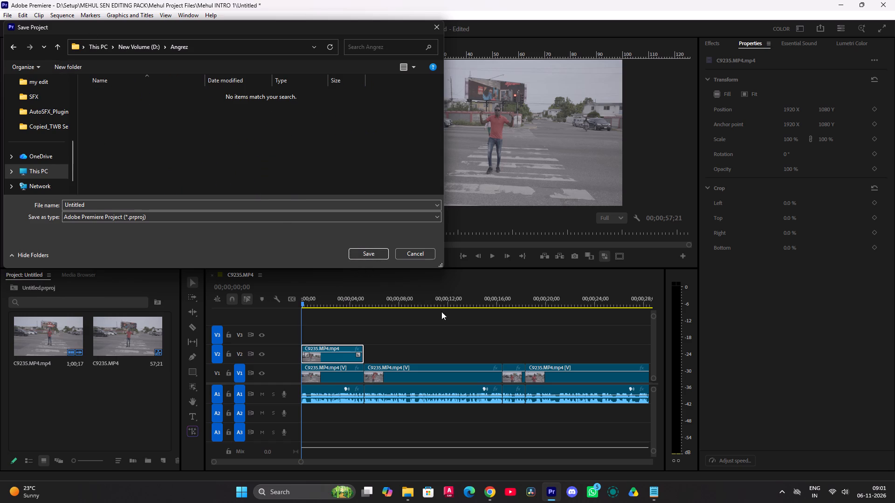
click(114, 205)
key(BackSpace)
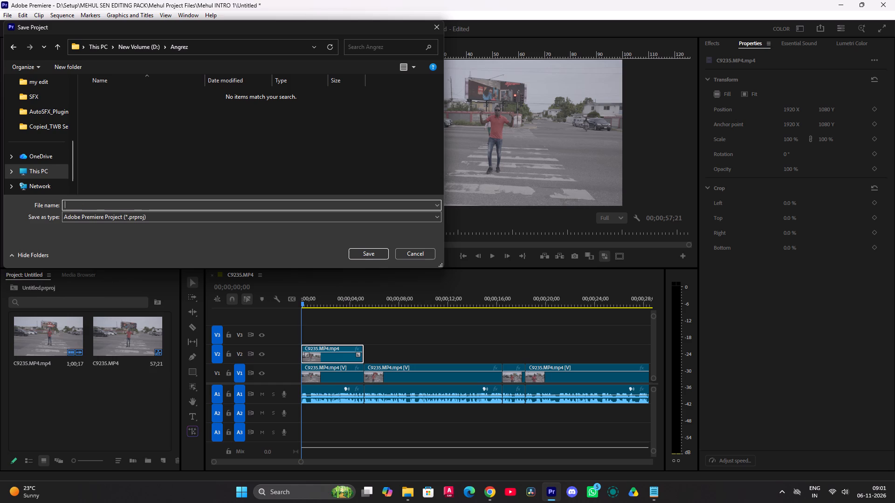
text(aNGREZ)
key(Return)
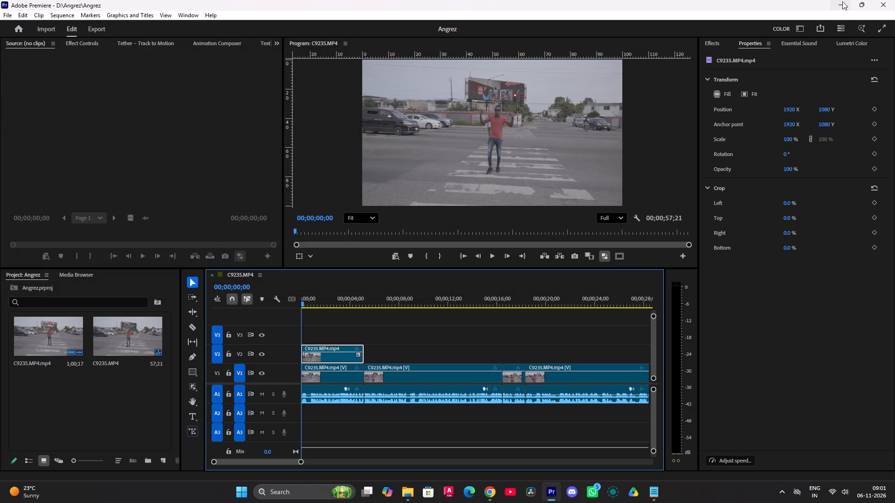
Switch to File Explorer and look through the Setup folder on New Volume (D:), including MEHUL SEN EDITING PACK, for editing assets.
click(400, 487)
click(393, 432)
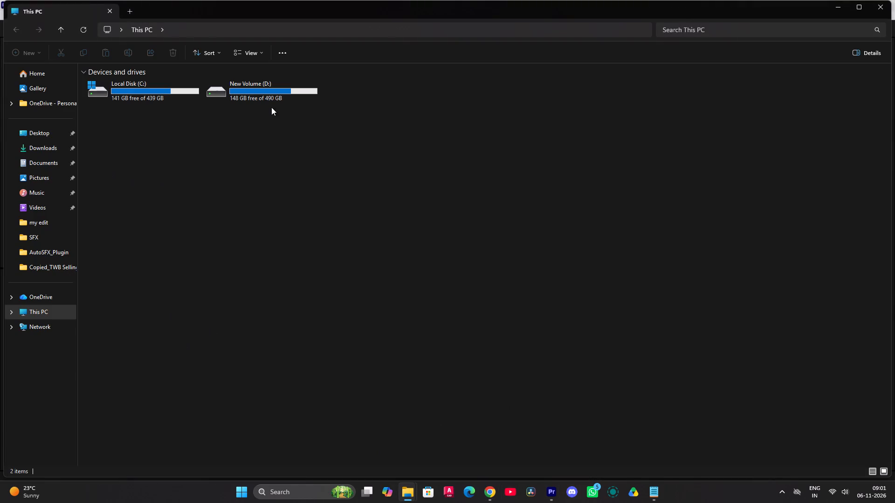
double_click(246, 95)
click(596, 170)
drag(596, 170, 590, 170)
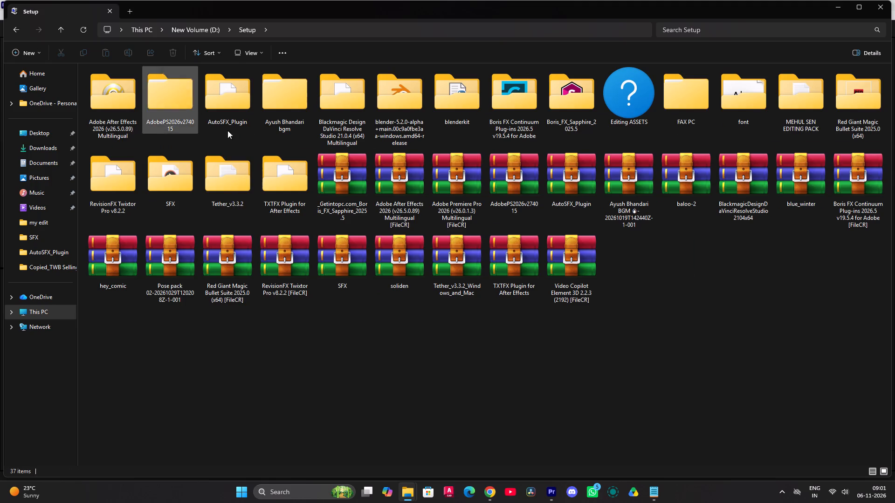
click(783, 103)
drag(783, 103, 764, 102)
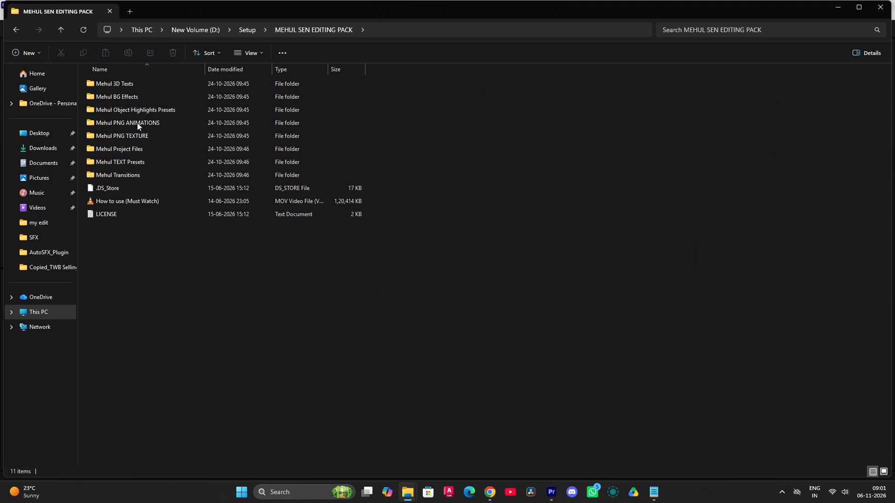
click(58, 26)
double_click(628, 116)
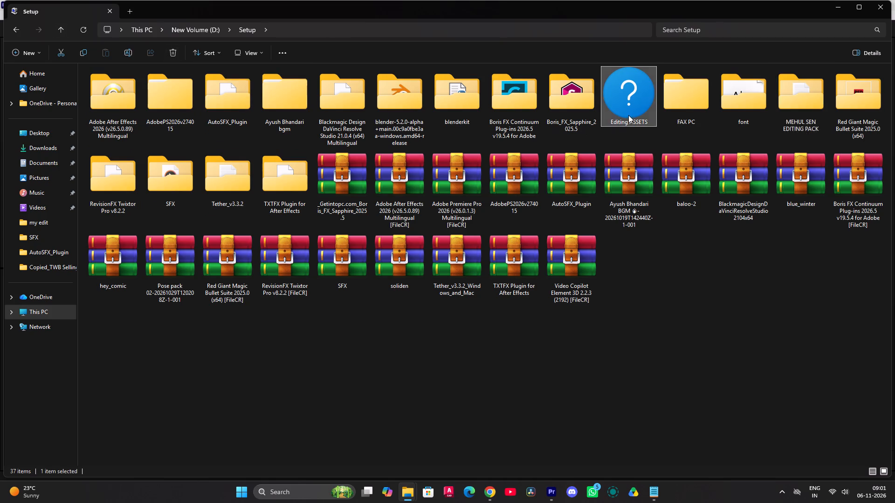
click(64, 27)
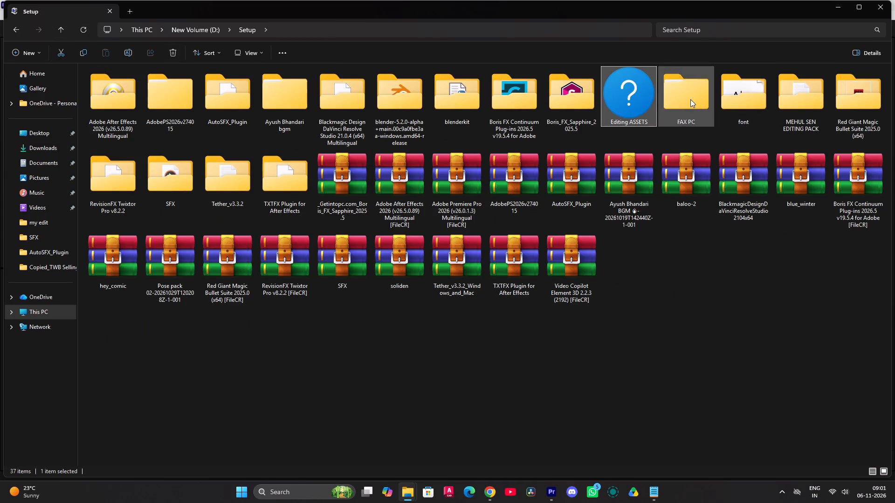
Browse the FAX PC folder down to Faxpc x 3D Text Style! and examine the contents of Green 3D File!.
double_click(689, 99)
double_click(128, 84)
double_click(126, 97)
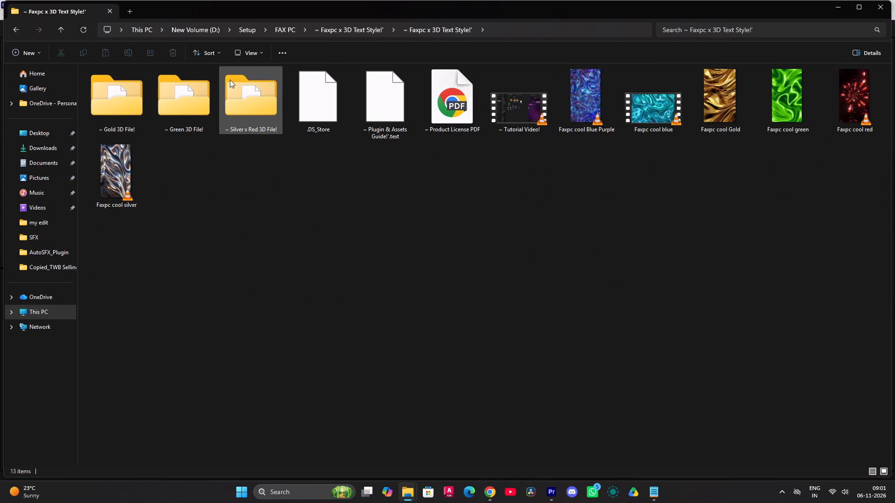
click(58, 28)
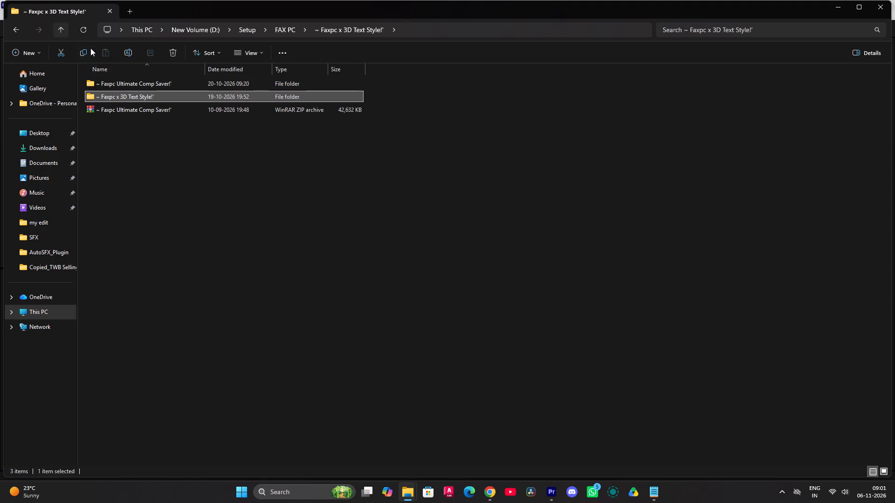
double_click(127, 95)
double_click(198, 109)
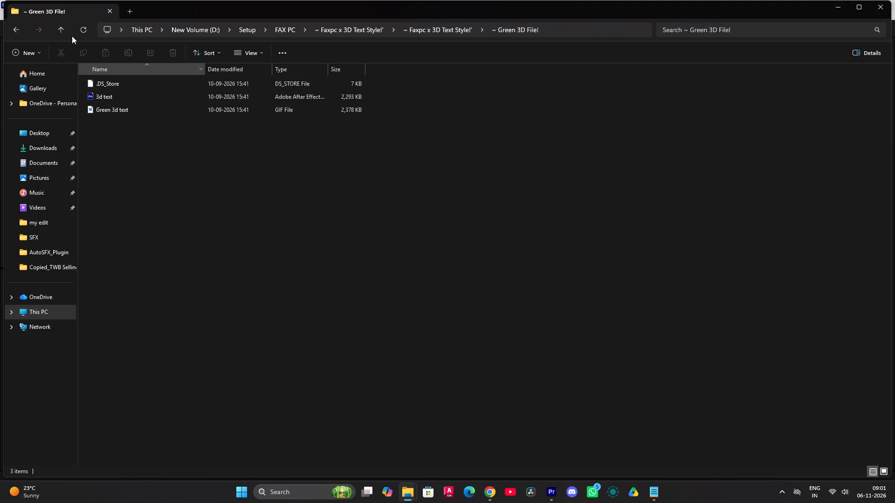
click(59, 33)
double_click(161, 102)
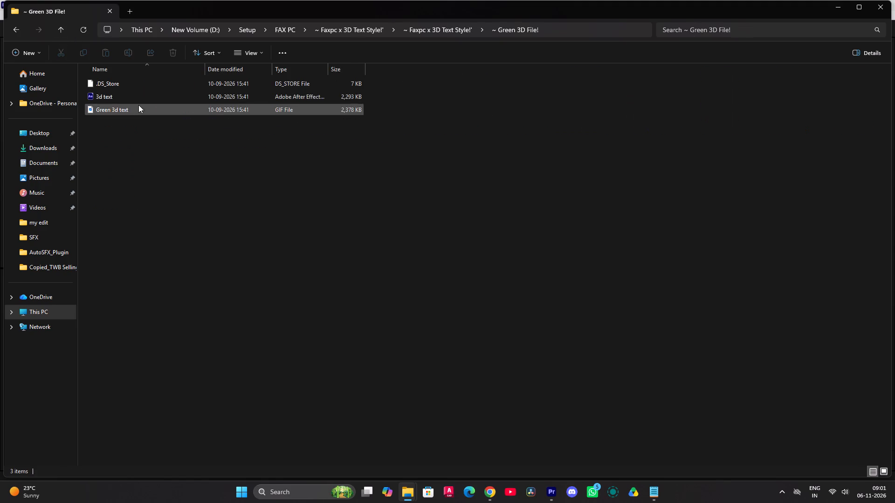
click(49, 36)
click(57, 33)
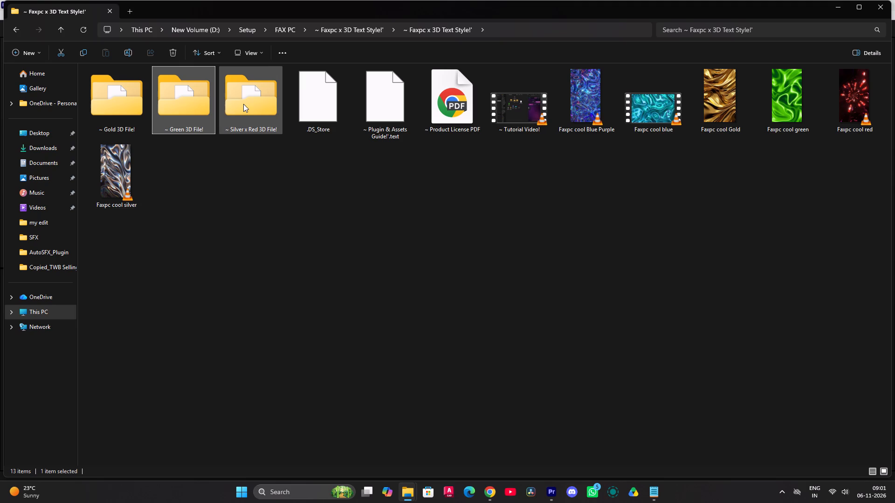
Open the After Effects project from the Silver x Red 3D File! folder, dismissing the startup warnings.
double_click(240, 104)
double_click(111, 107)
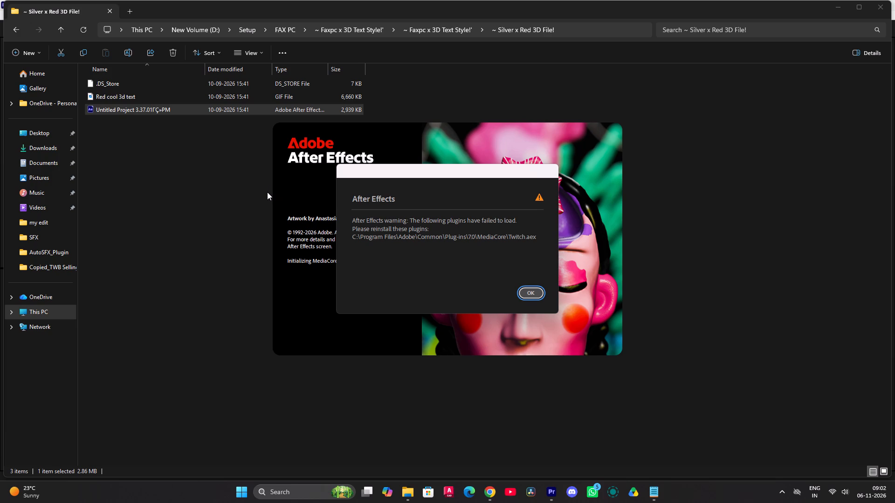
click(532, 287)
click(531, 290)
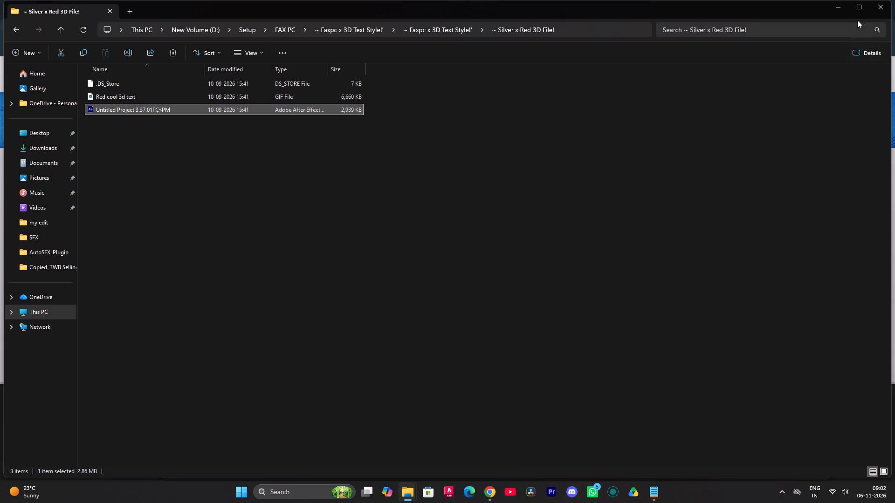
Finish loading the Silver x Red 3D project in After Effects by dismissing the duplicated Element plugin and version conversion alerts.
click(844, 8)
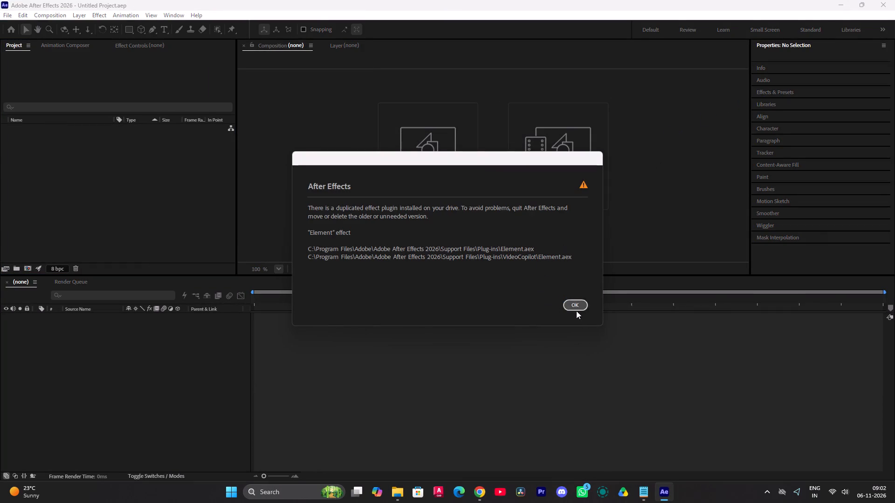
click(572, 299)
click(573, 307)
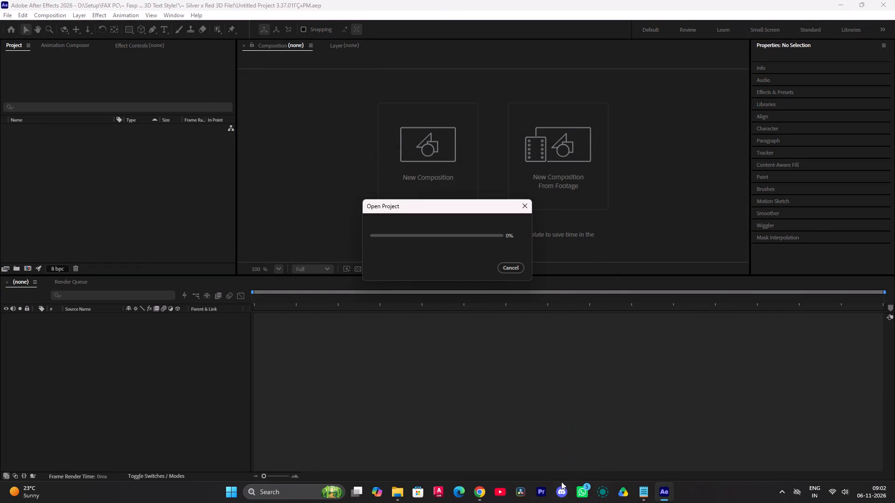
click(558, 315)
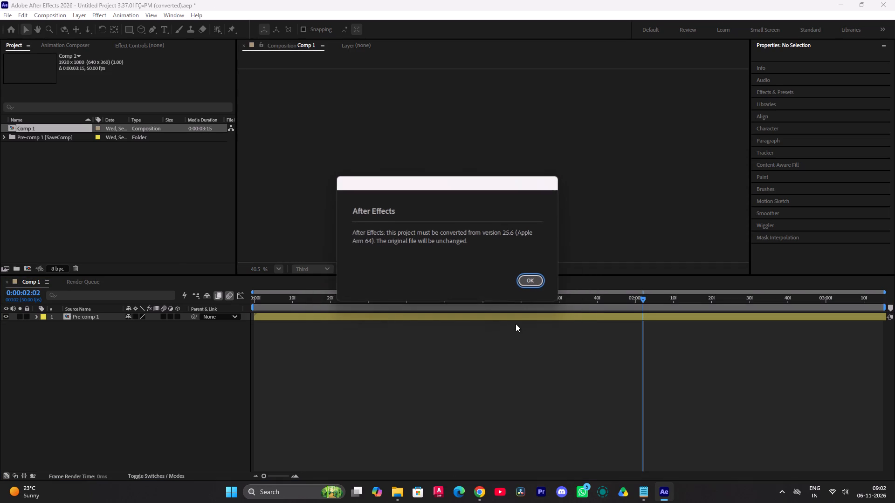
click(537, 279)
click(575, 305)
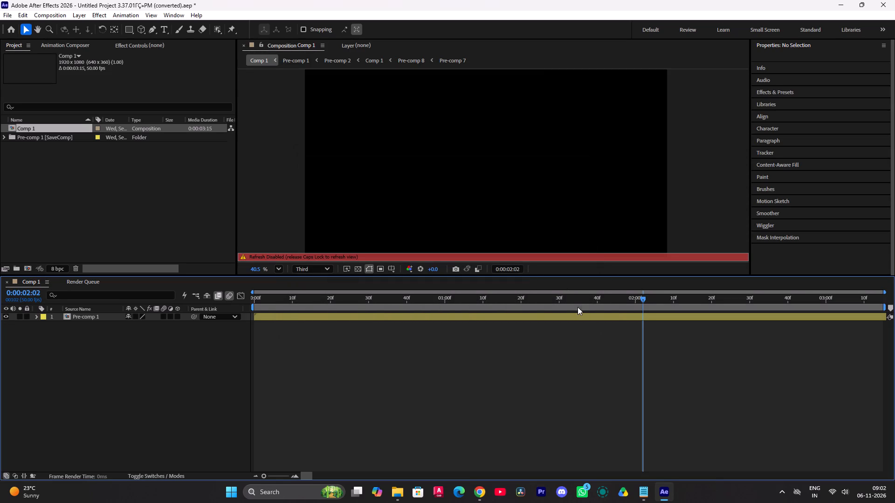
Preview the Comp 1 3D text animation from the first frame, replaying it several times to judge the style.
drag(631, 294, 7, 502)
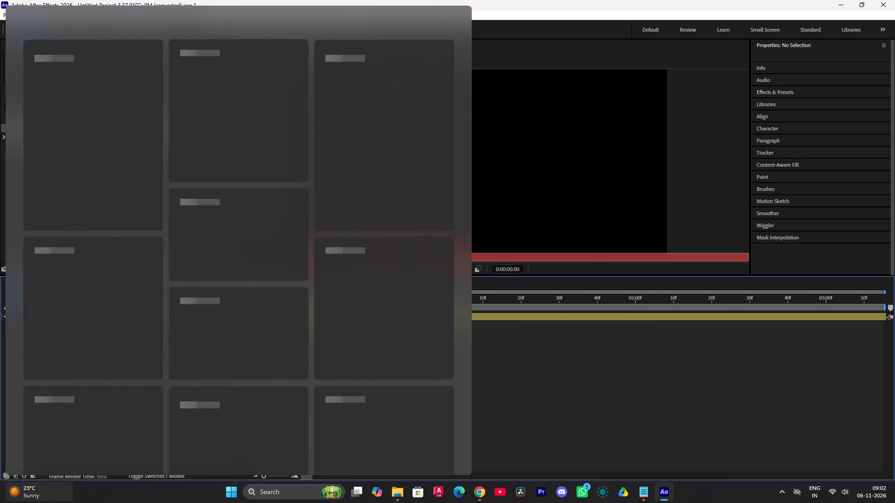
click(503, 402)
key(space)
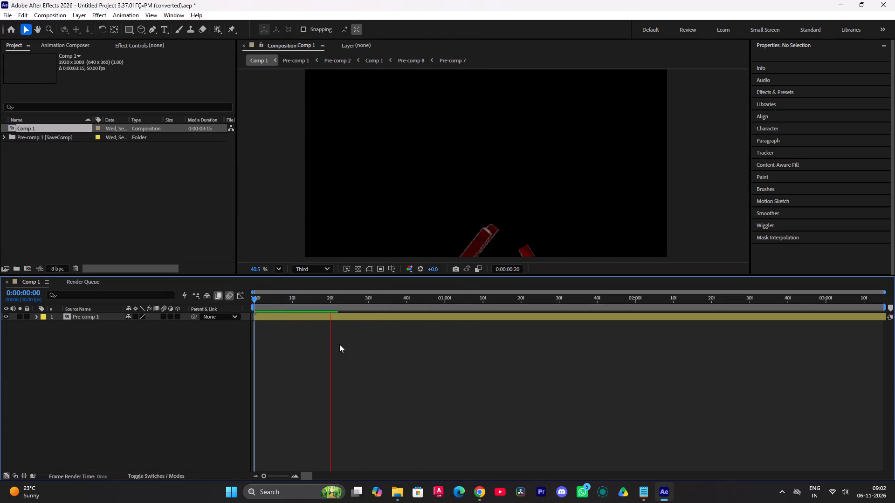
drag(353, 299, 231, 354)
key(space)
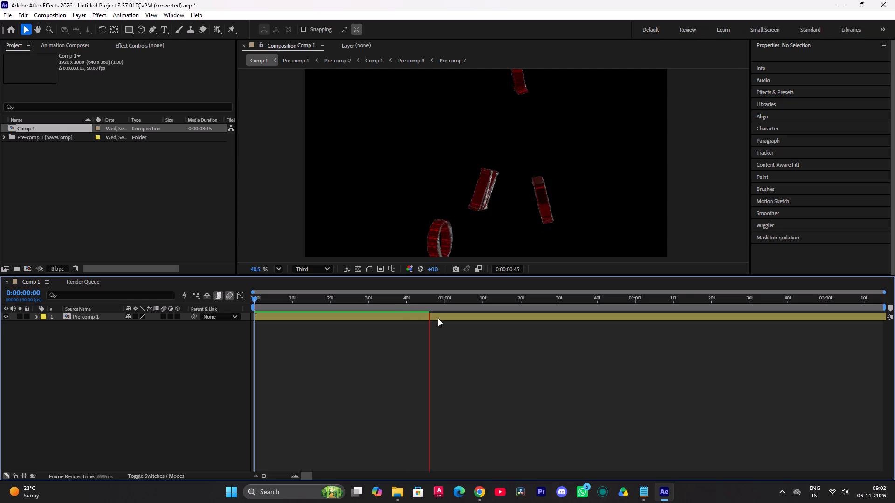
drag(451, 304, 172, 367)
key(space)
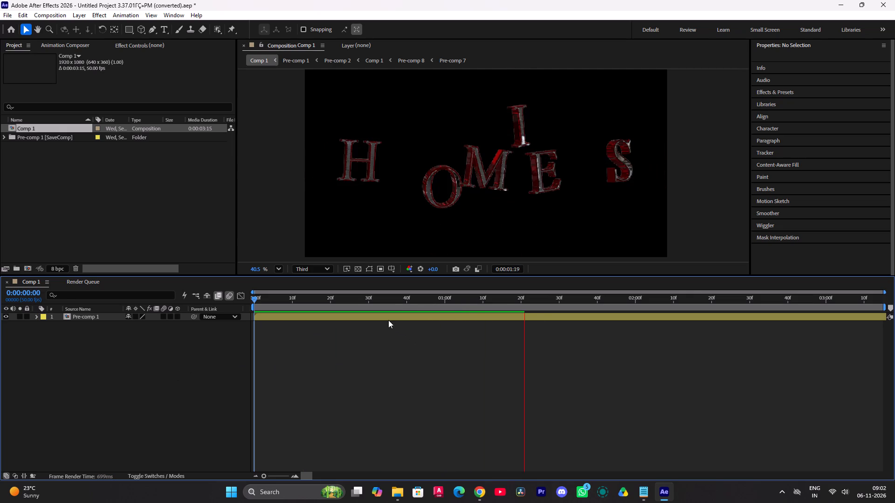
drag(379, 304, 140, 355)
key(space)
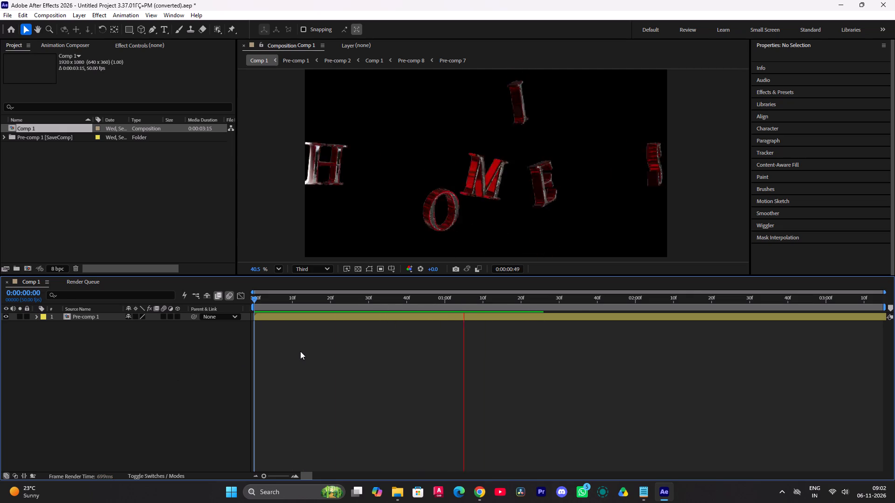
drag(358, 302, 177, 340)
key(space)
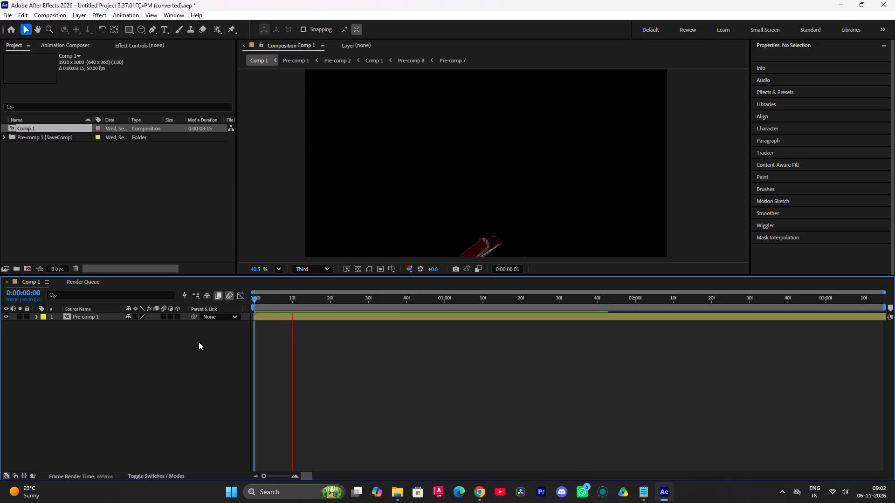
key(space)
drag(322, 302, 319, 302)
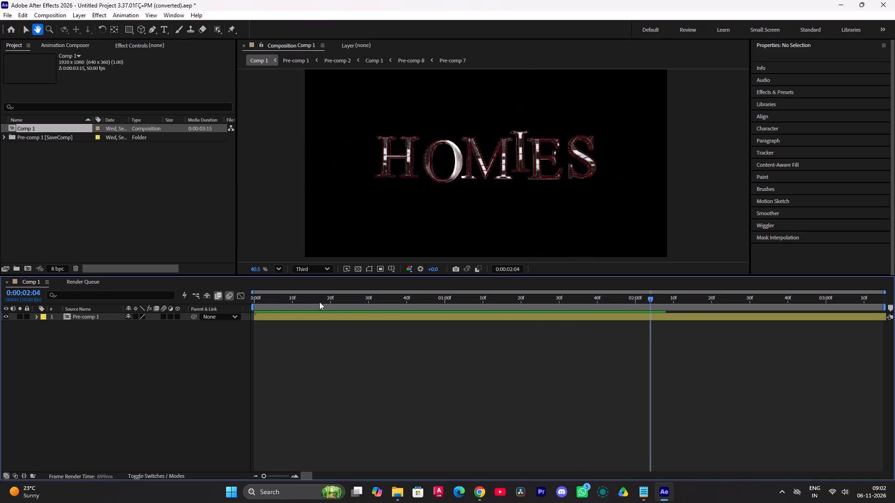
drag(319, 302, 121, 353)
key(space)
right_drag(831, 35, 817, 23)
key(space)
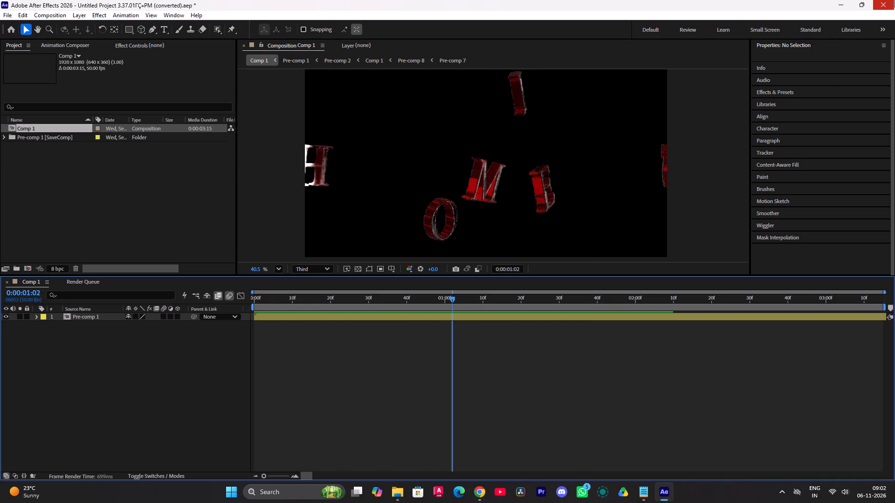
Close After Effects along with the Silver x Red 3D project.
click(889, 0)
click(493, 278)
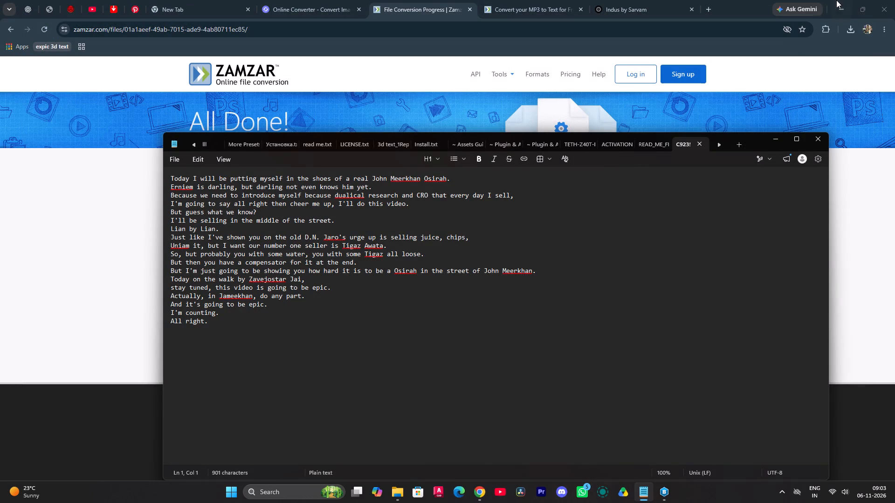
Switch to File Explorer and open the 3d text_1 project from Setup > MEHUL SEN EDITING PACK > Mehul 3D Texts > 10 CRAZY 3D Texts on D:.
click(850, 0)
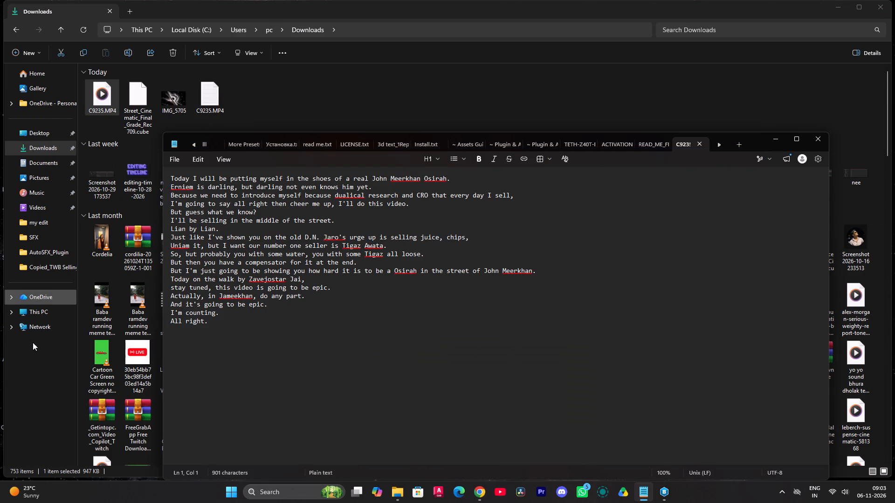
click(36, 314)
double_click(305, 97)
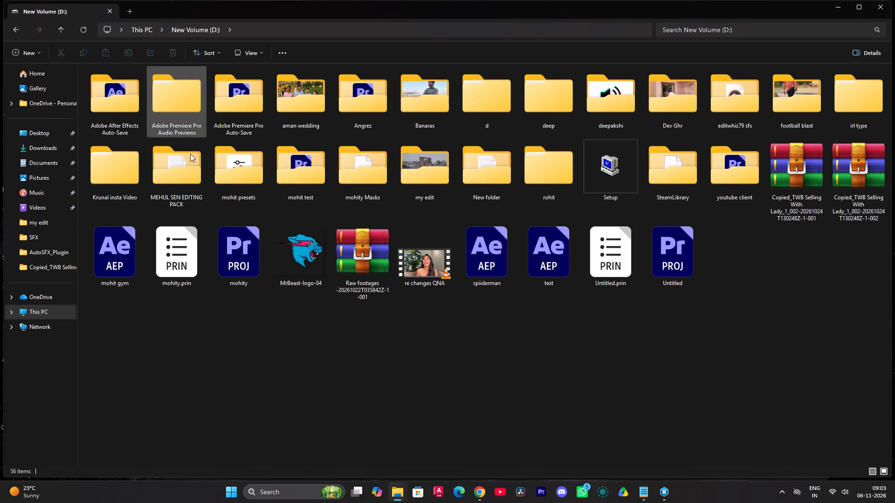
click(725, 173)
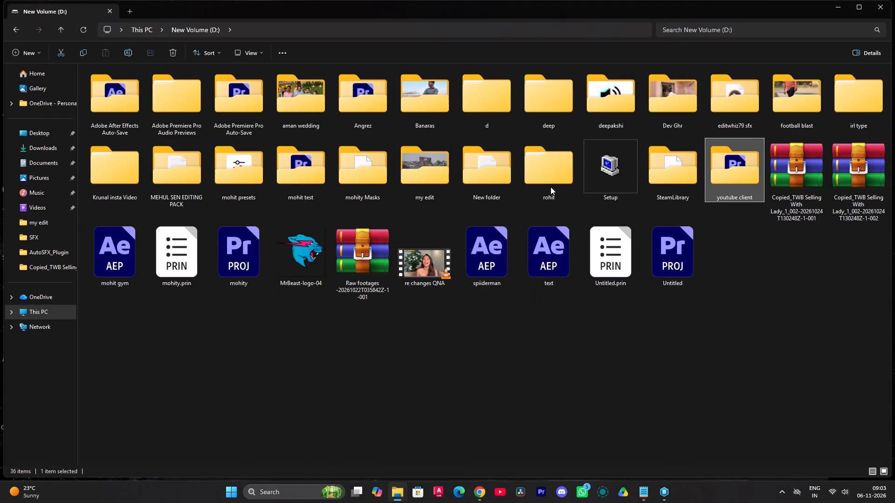
double_click(606, 165)
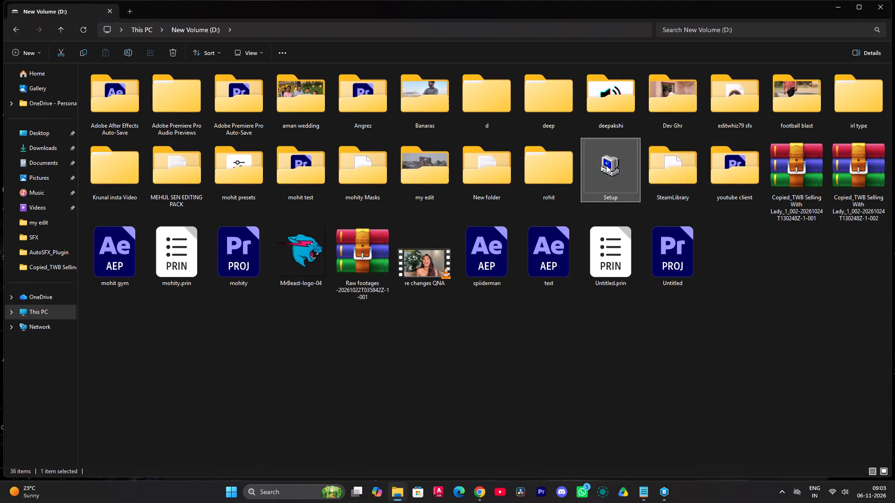
click(792, 106)
drag(792, 106, 776, 106)
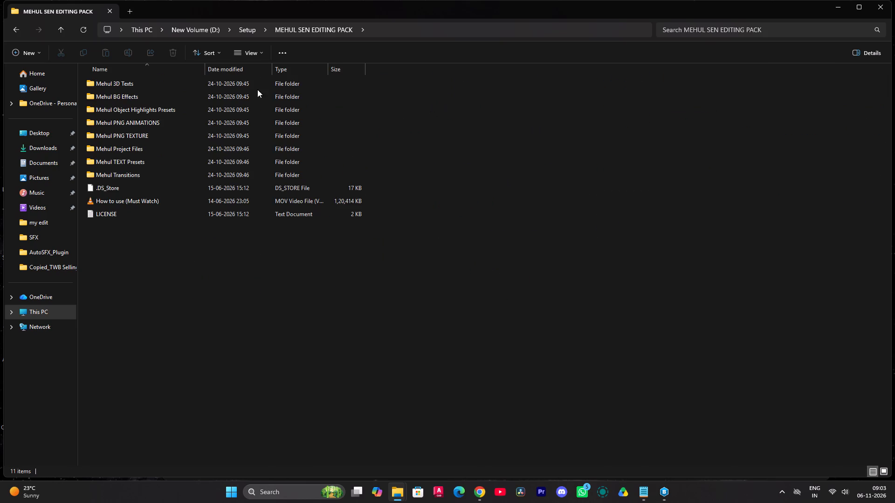
double_click(196, 83)
double_click(126, 82)
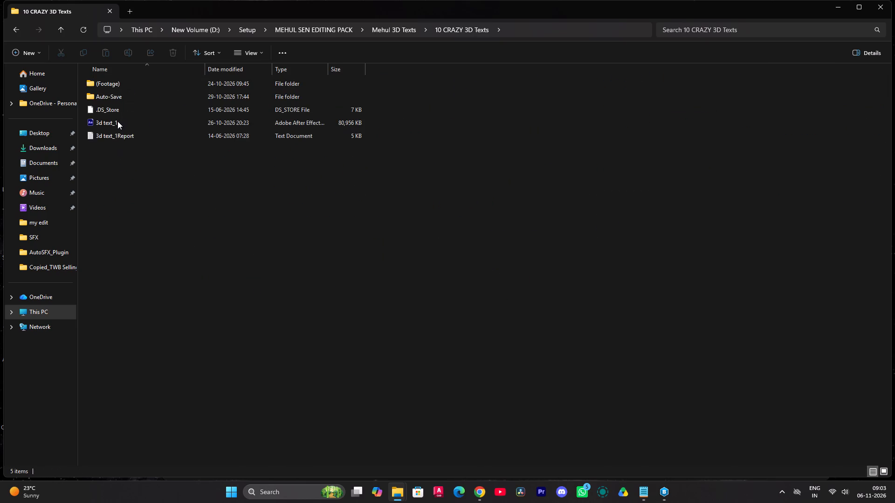
double_click(117, 121)
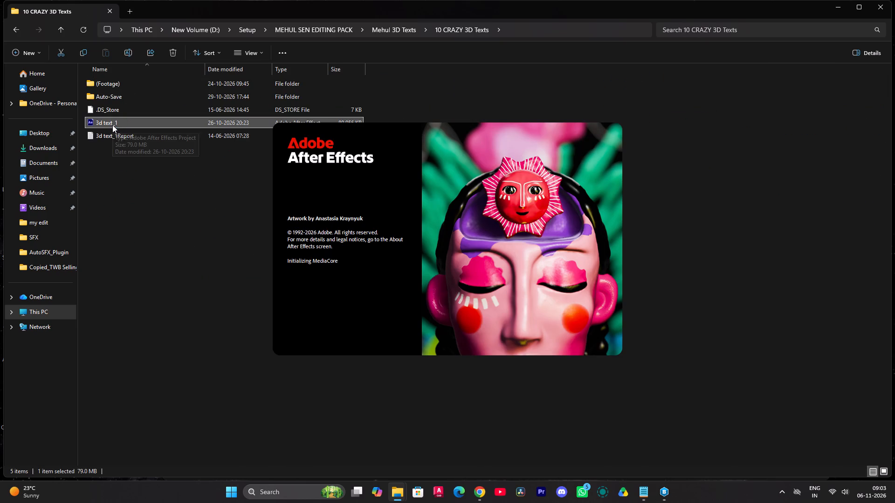
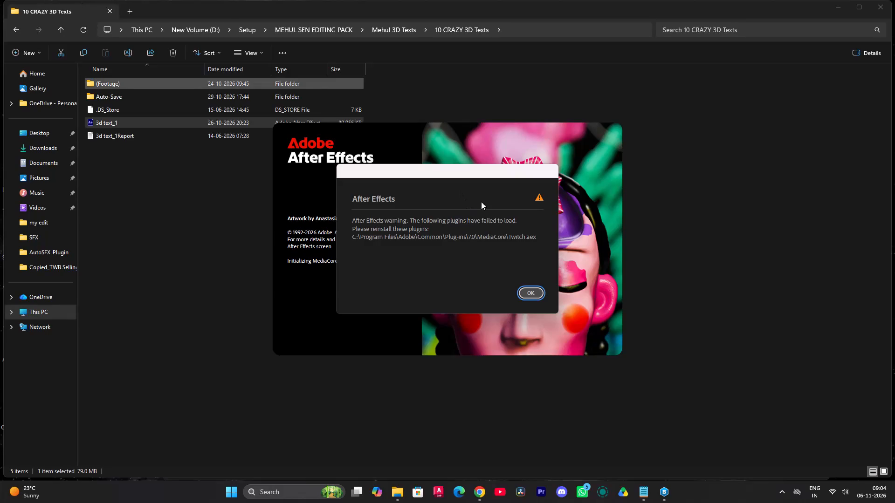
Continue loading the 3d text_1 project by dismissing the Twitch plugin failure and missing font alerts.
click(528, 287)
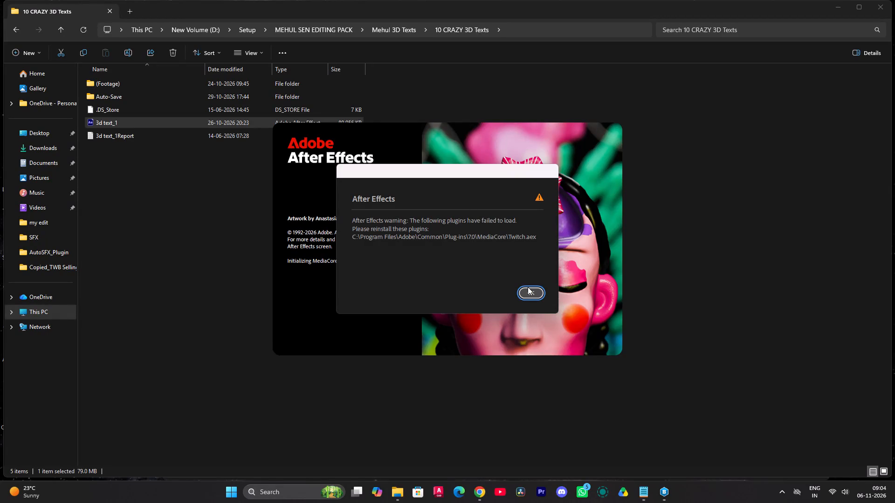
click(532, 298)
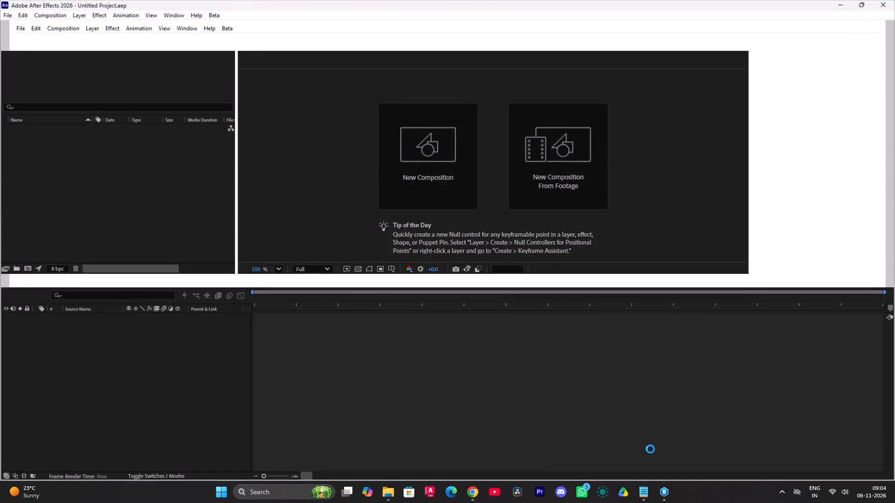
click(566, 307)
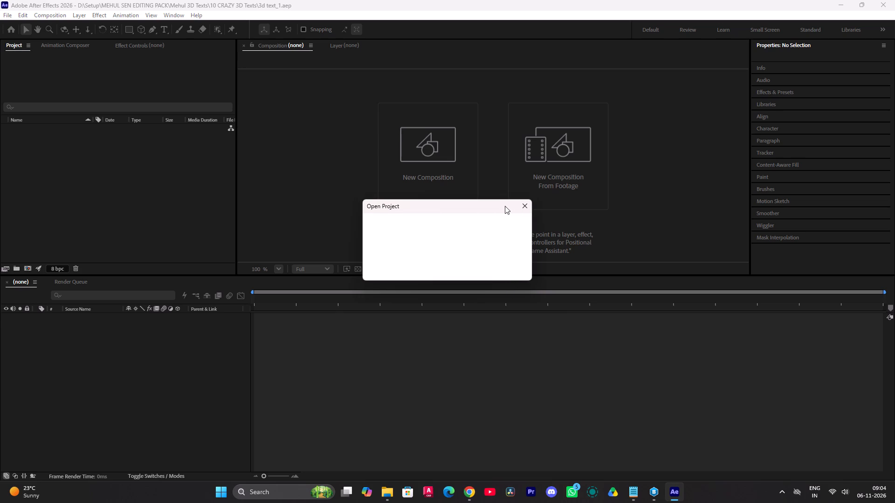
drag(504, 206, 441, 220)
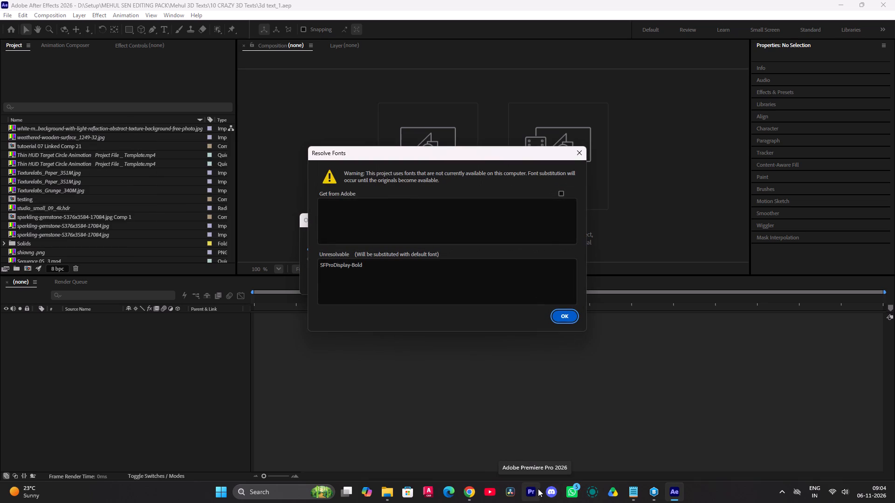
click(565, 320)
Launch Premiere Pro in the background and return to After Effects.
click(526, 486)
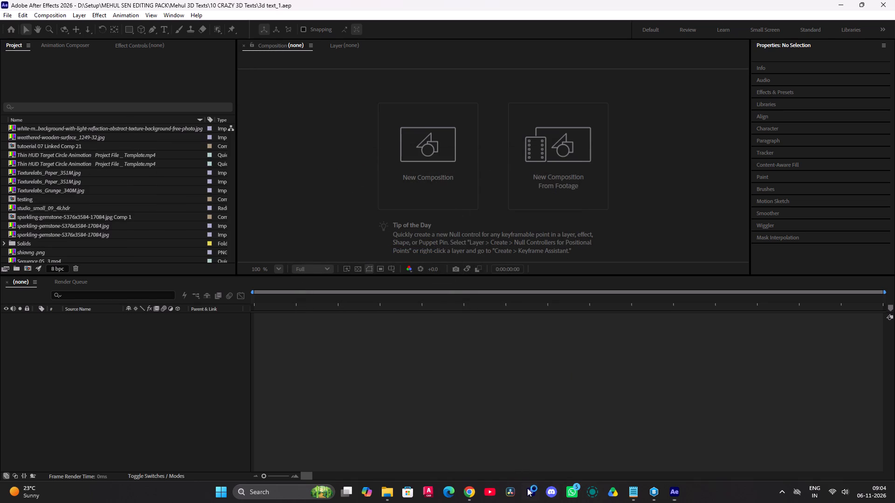
click(677, 497)
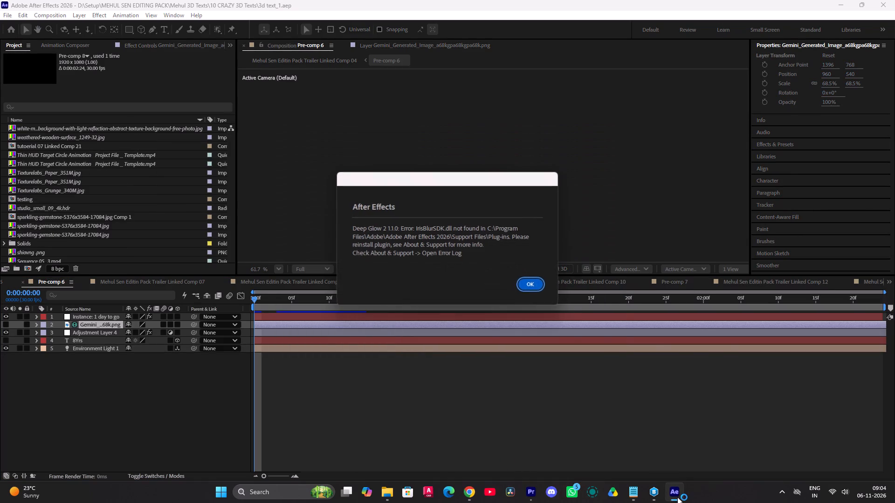
Finish loading the 3d text_1 project by dismissing the Deep Glow 2 errors and the missing effects alert.
click(527, 286)
click(532, 279)
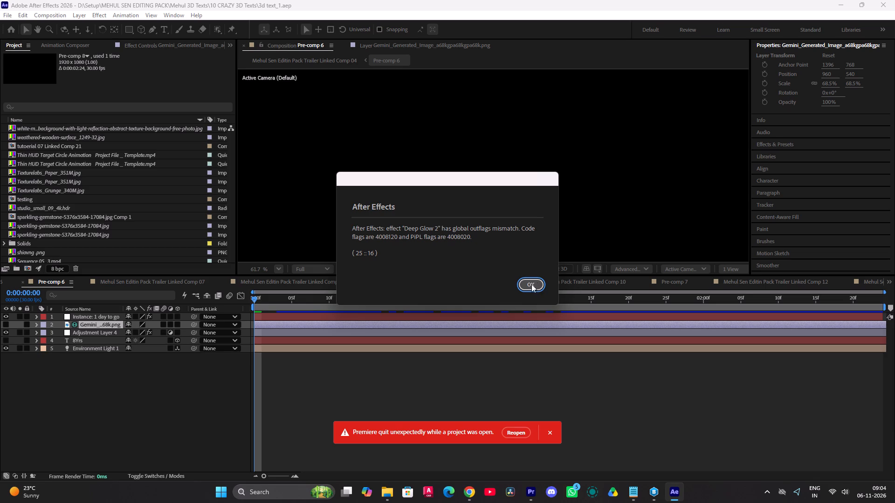
click(523, 295)
click(530, 283)
click(569, 307)
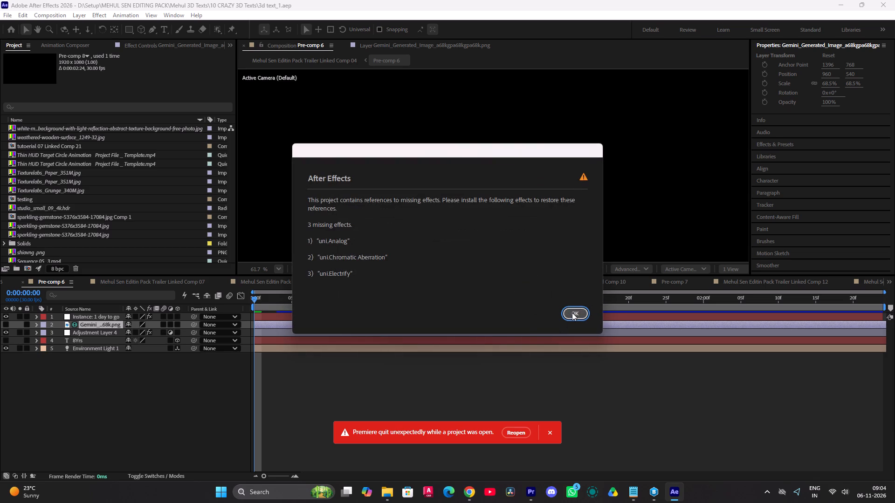
click(572, 312)
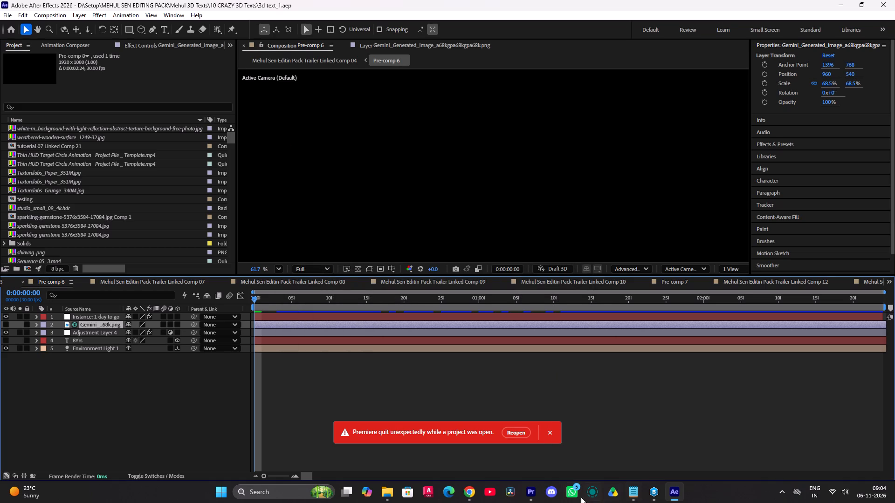
click(697, 411)
Look through Linked Comps 09, 10 and 12, Pre-comp 7 and the project's item list for a usable 3D text.
click(456, 282)
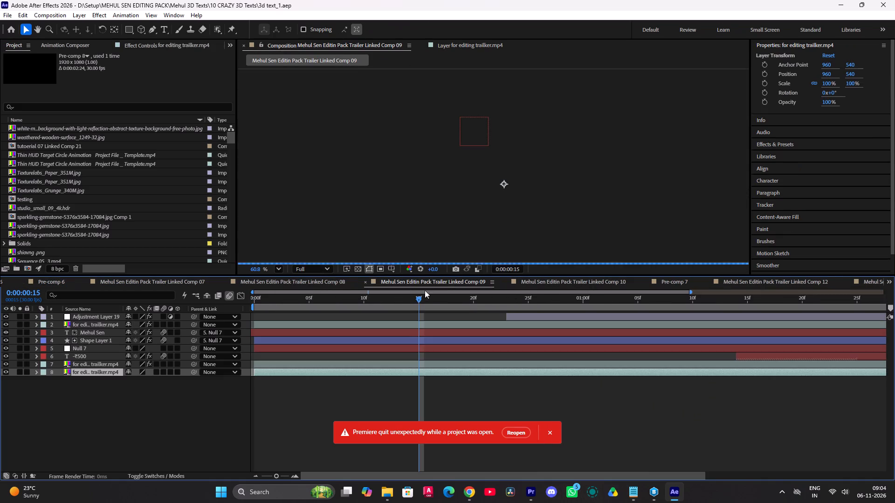
click(539, 283)
click(667, 287)
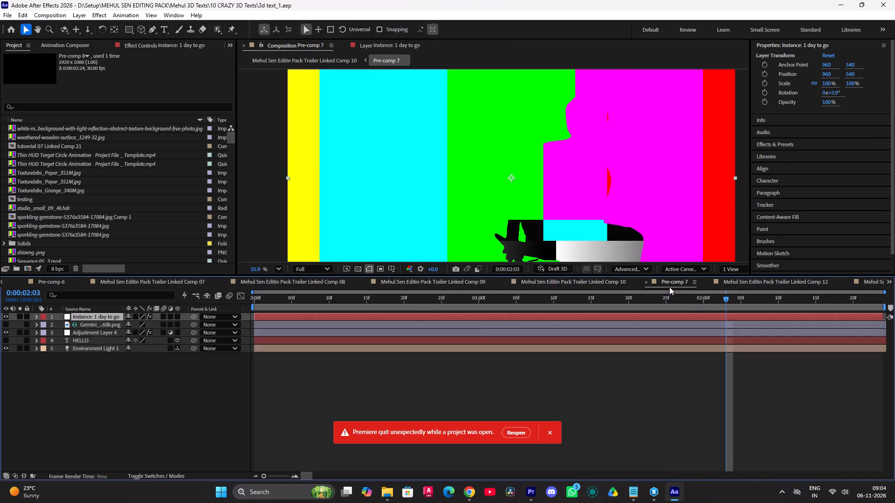
click(748, 280)
alt+scroll(525, 334, down, 3)
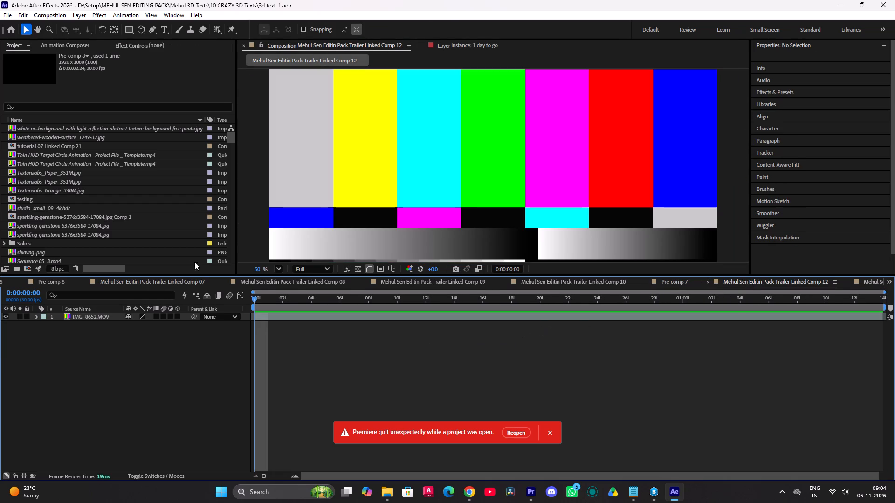
drag(113, 275, 103, 321)
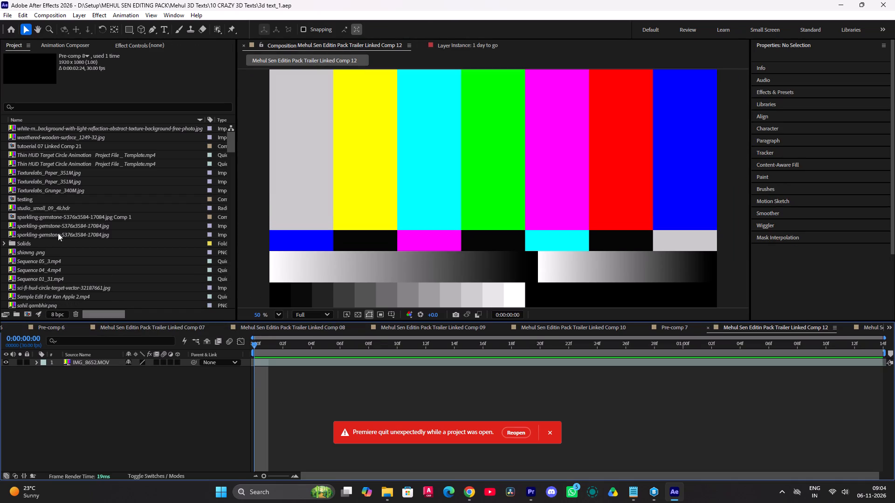
alt+scroll(427, 204, down, 5)
alt+scroll(421, 209, up, 2)
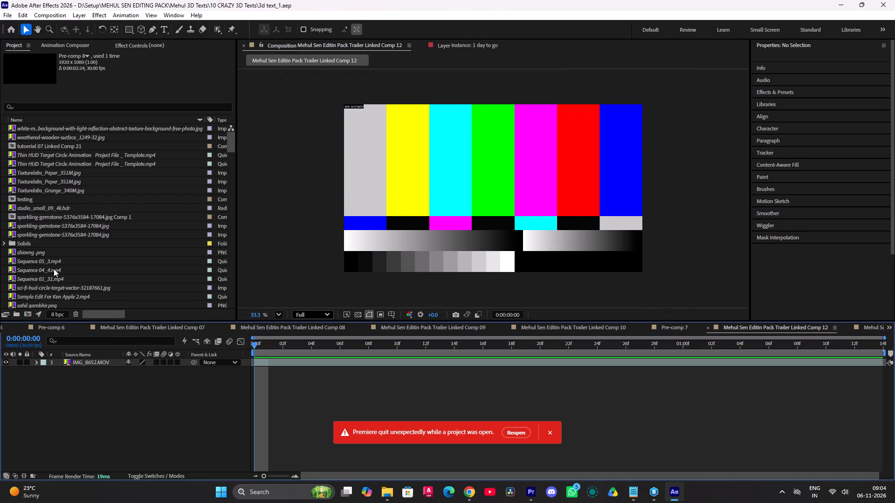
scroll(66, 220, down, 3)
scroll(74, 270, down, 5)
Set the preview resolution of Linked Comp 12 to Quarter.
click(306, 316)
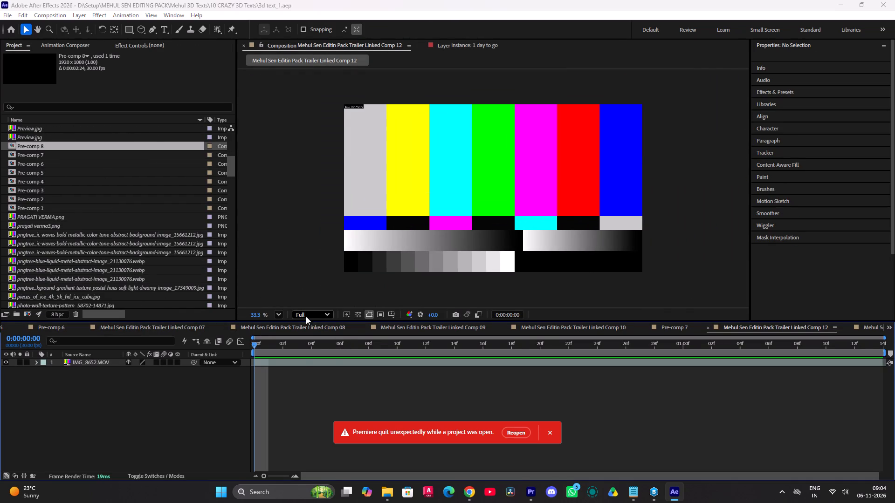
drag(309, 374, 316, 373)
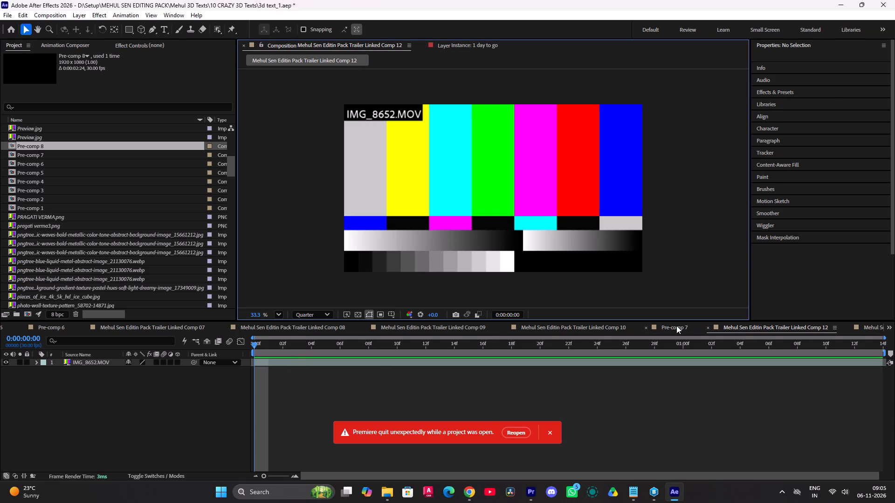
Scrub through the HELLO 3D text animation in Pre-comp 7 to judge its style.
click(676, 326)
drag(725, 343, 380, 367)
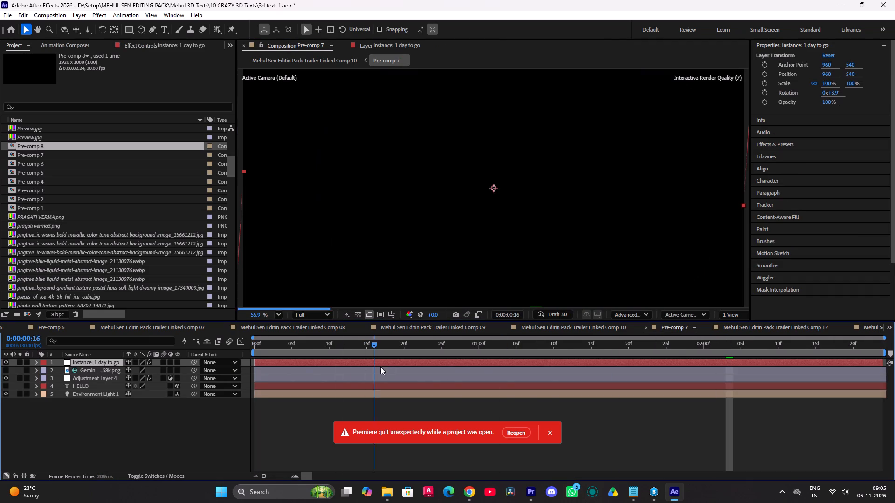
drag(380, 367, 348, 368)
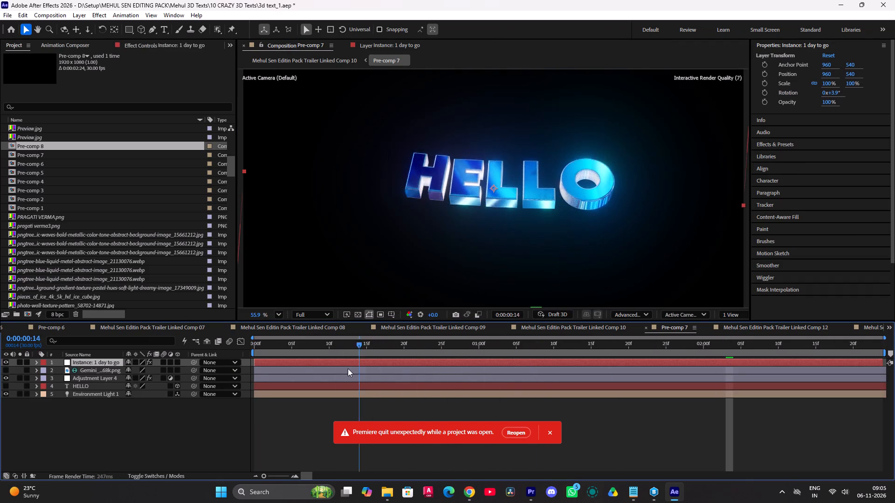
drag(348, 368, 516, 375)
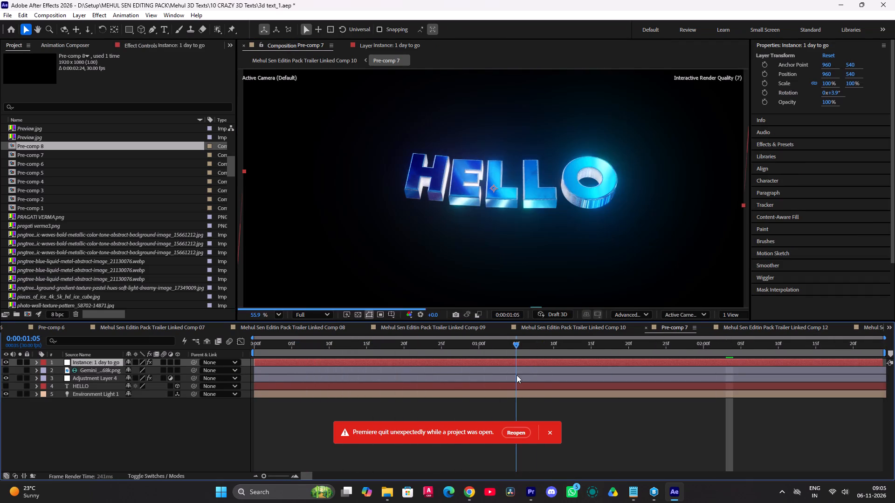
drag(516, 375, 263, 425)
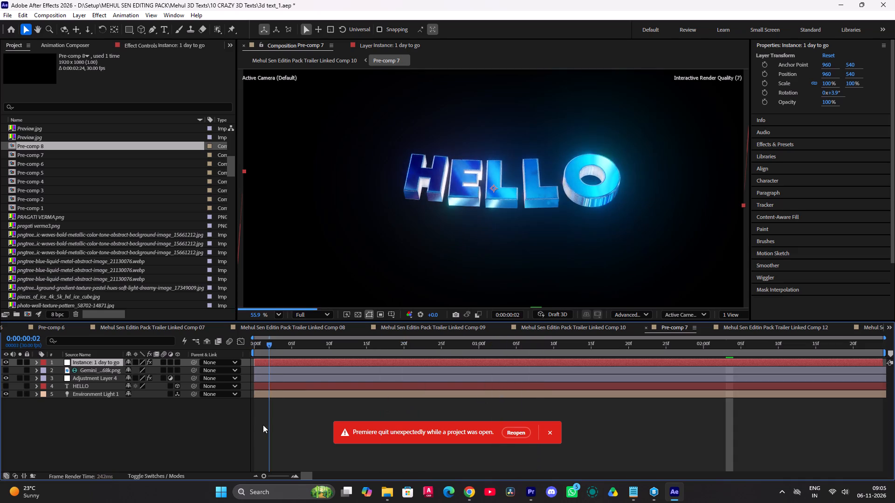
drag(263, 425, 258, 425)
Bring up the C9235 transcript in Notepad for a brief check and minimize it again.
click(632, 499)
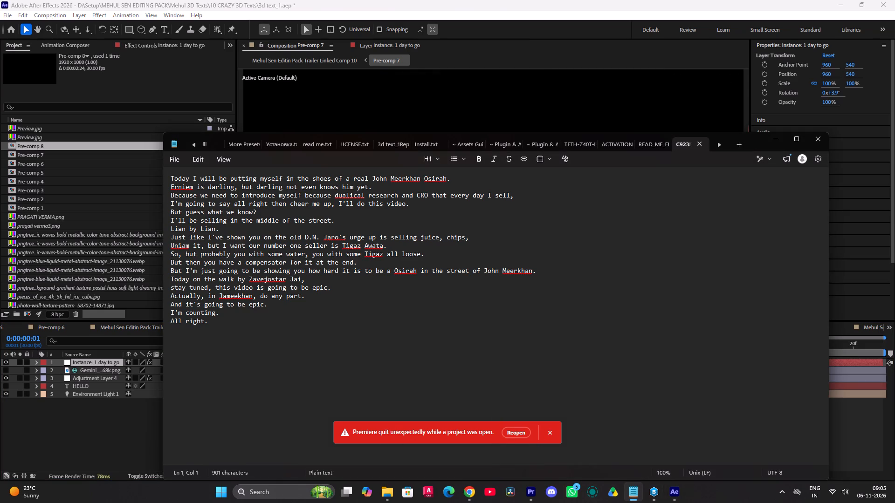
click(781, 140)
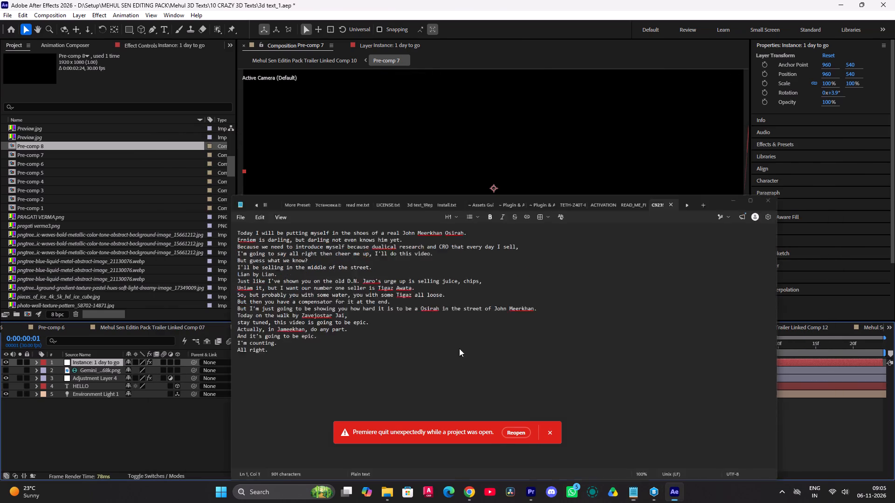
Check the ₹3000 3D text in Linked Comp 08, and open Linked Comp 07.
click(267, 329)
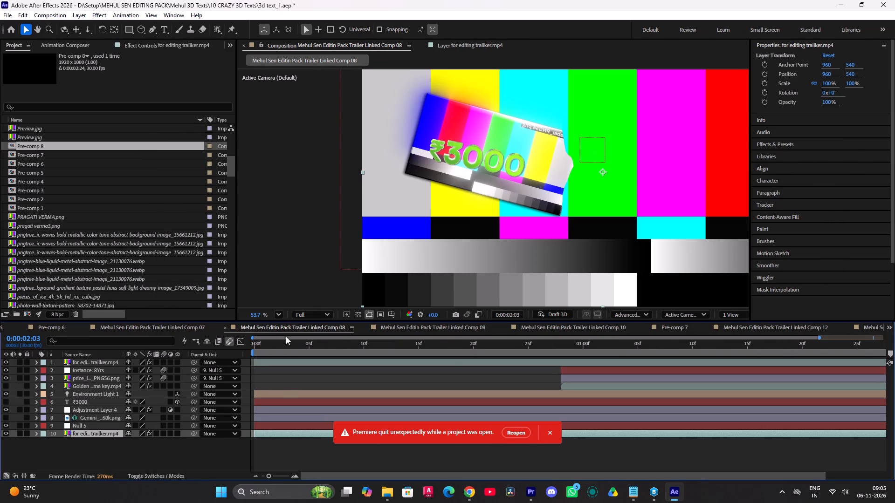
click(141, 326)
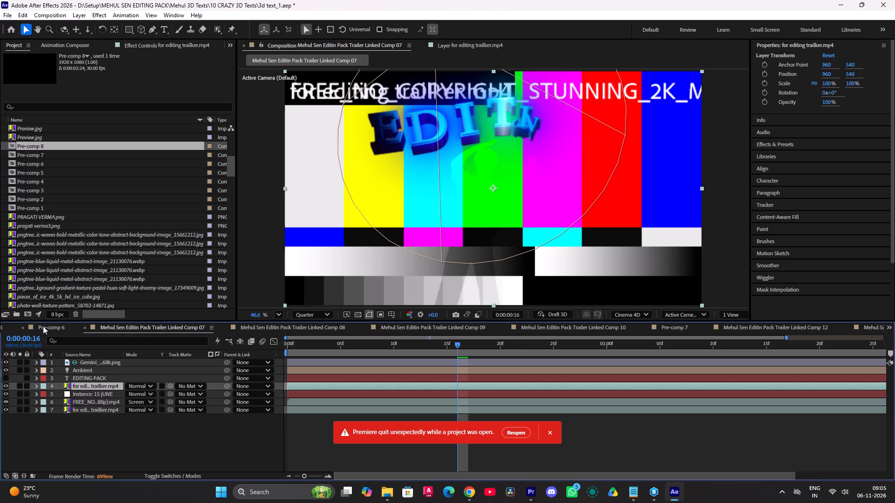
Preview the EDITING PACK 3D text in Linked Comp 07 from the first frame several times, closing the Premiere crash notice and deselecting all layers.
drag(452, 347, 216, 371)
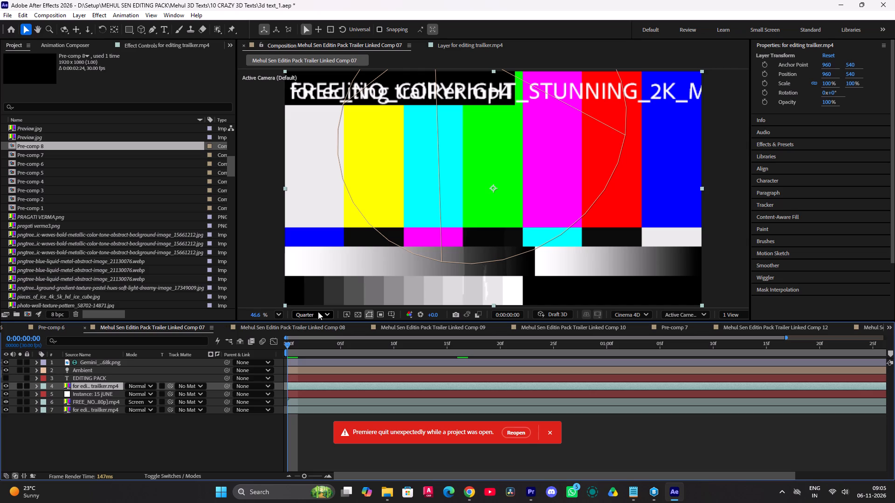
key(space)
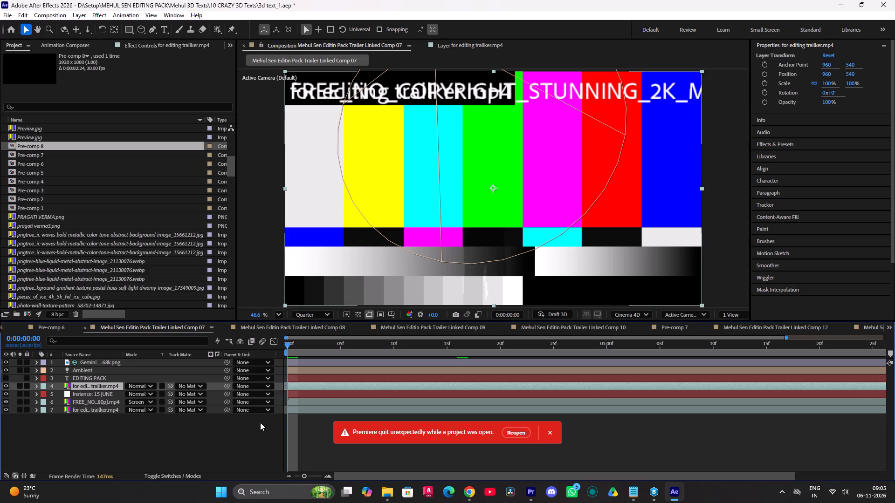
click(551, 433)
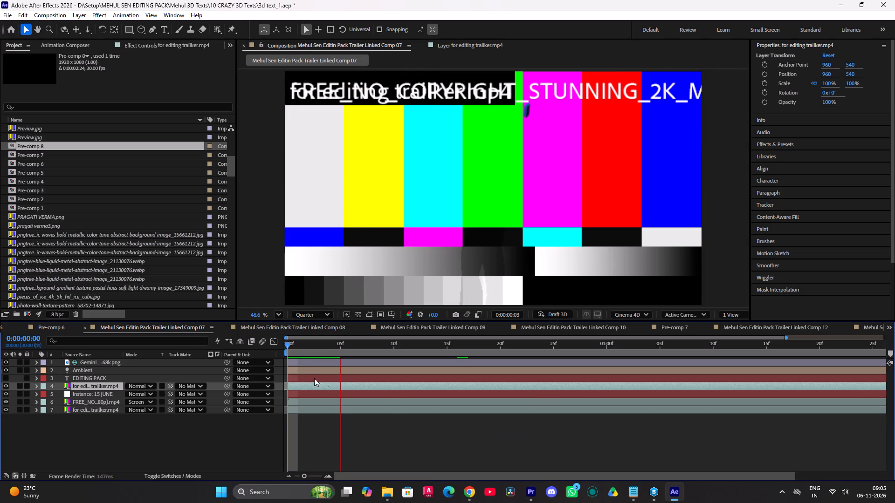
drag(356, 347, 243, 365)
key(space)
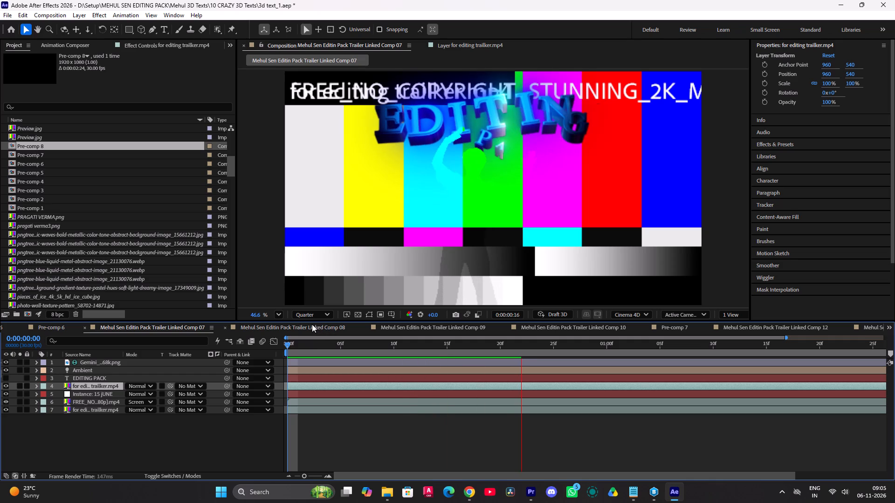
key(space)
drag(529, 347, 249, 374)
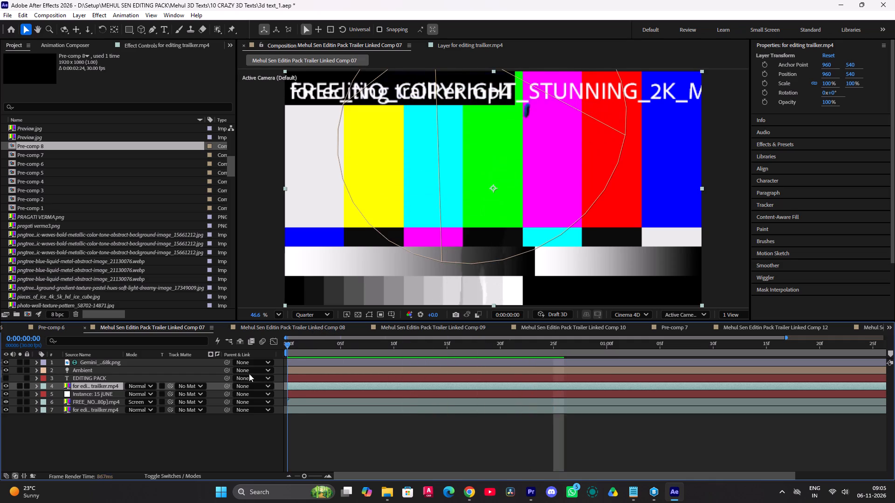
drag(249, 374, 226, 378)
key(space)
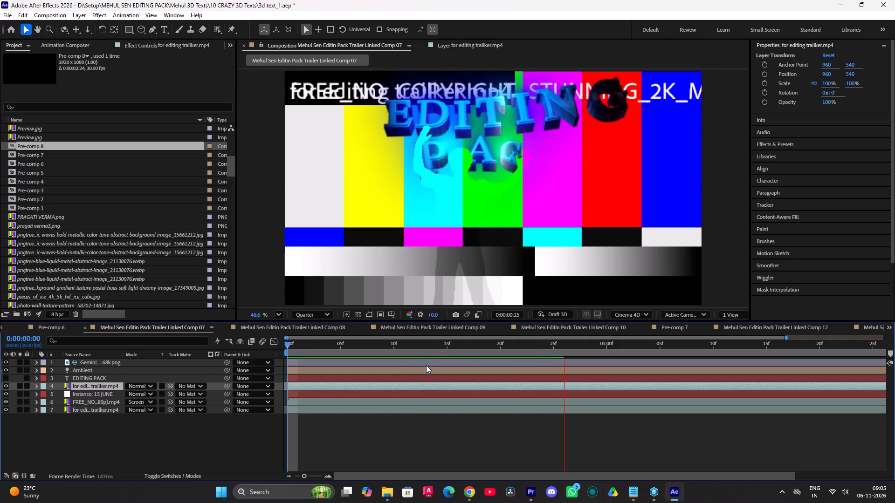
key(space)
drag(381, 349, 200, 371)
key(space)
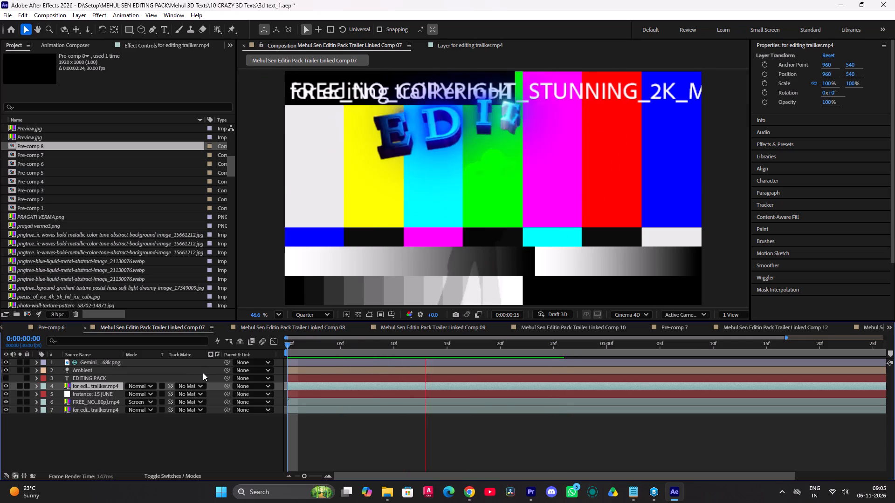
key(space)
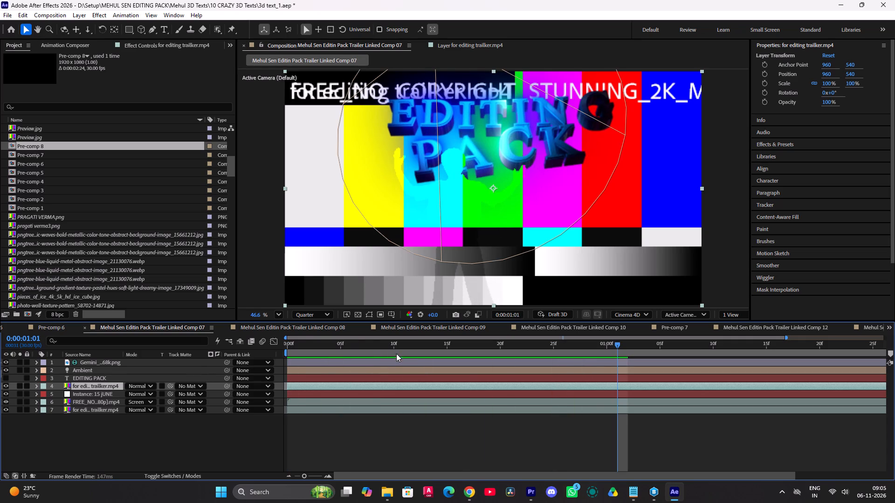
drag(381, 343, 226, 372)
key(space)
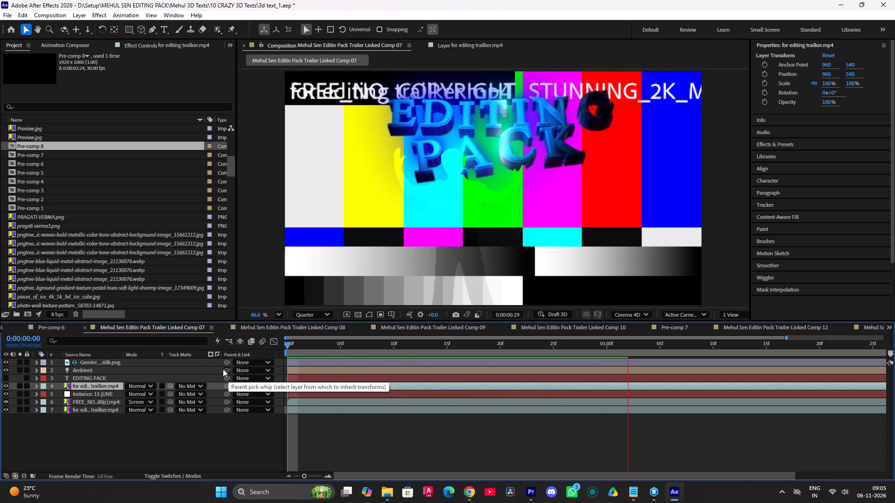
key(space)
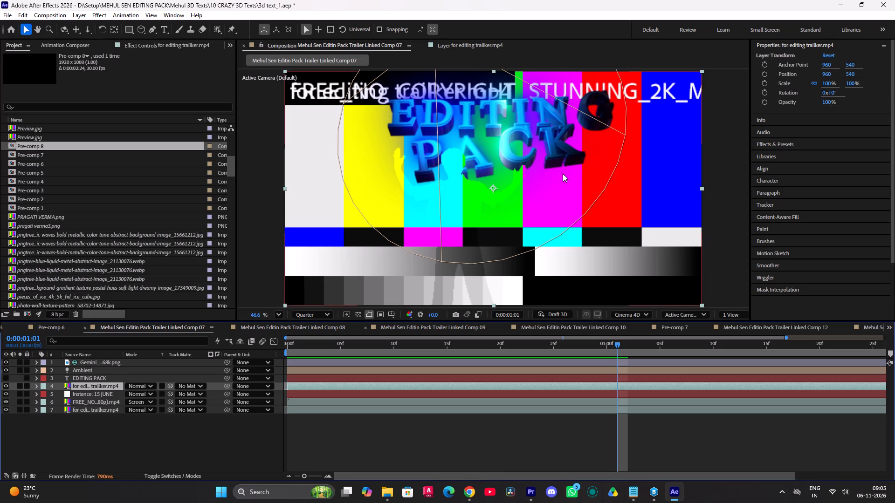
click(94, 417)
click(97, 425)
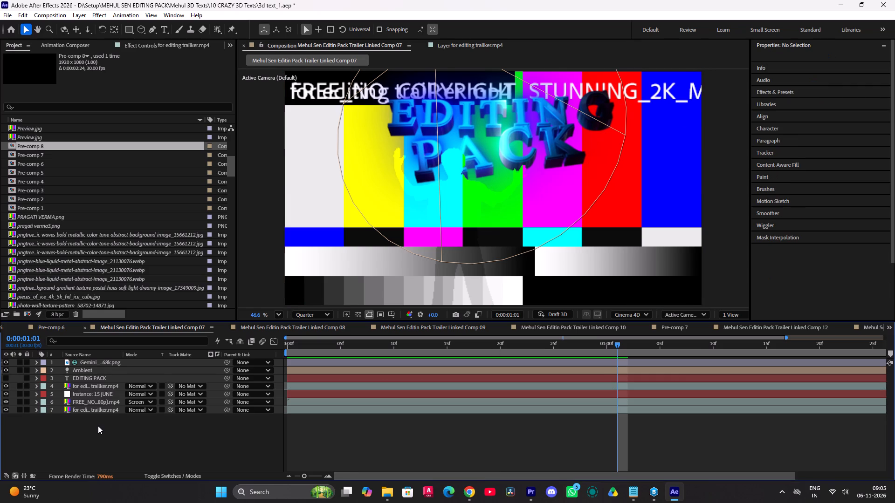
click(272, 493)
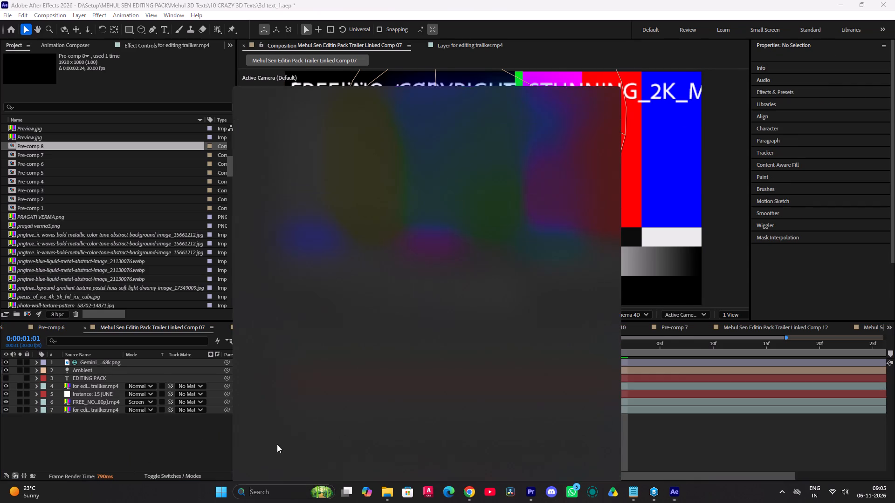
click(275, 160)
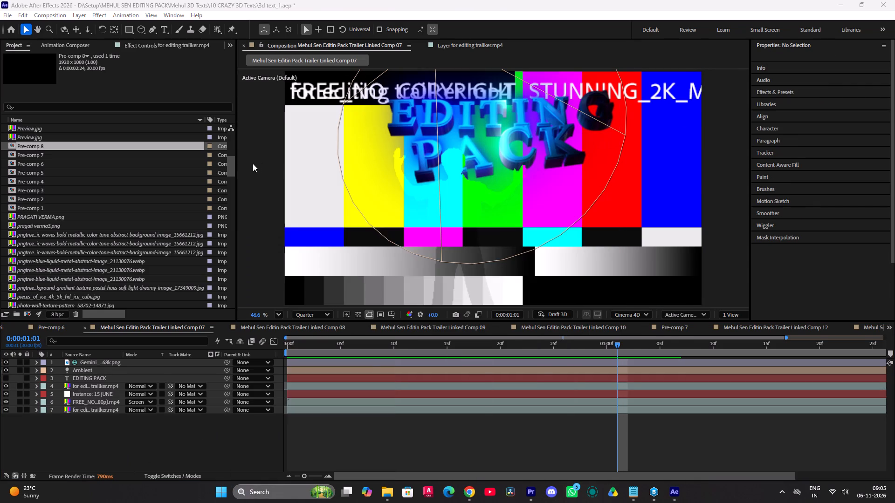
click(361, 214)
drag(0, 319, 5, 350)
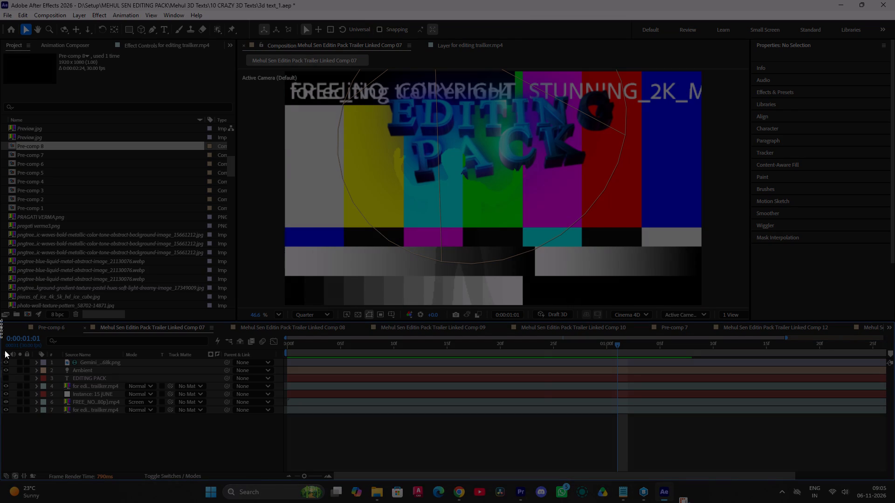
drag(5, 350, 641, 470)
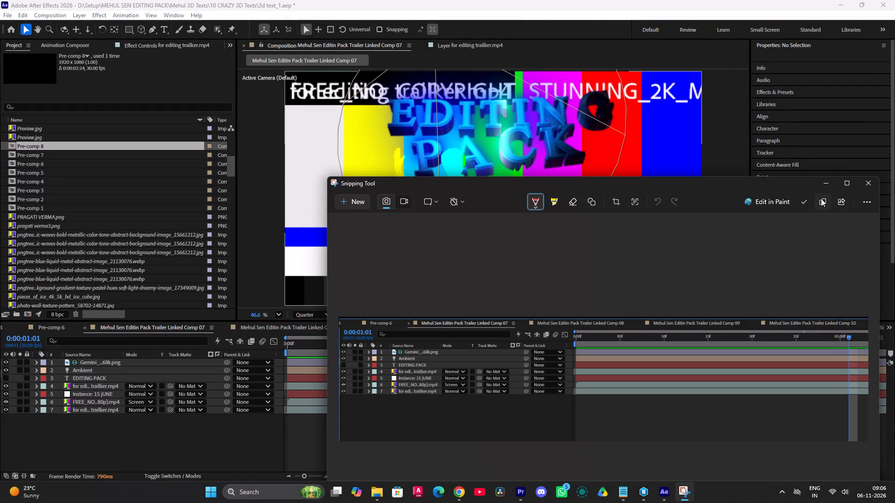
click(802, 206)
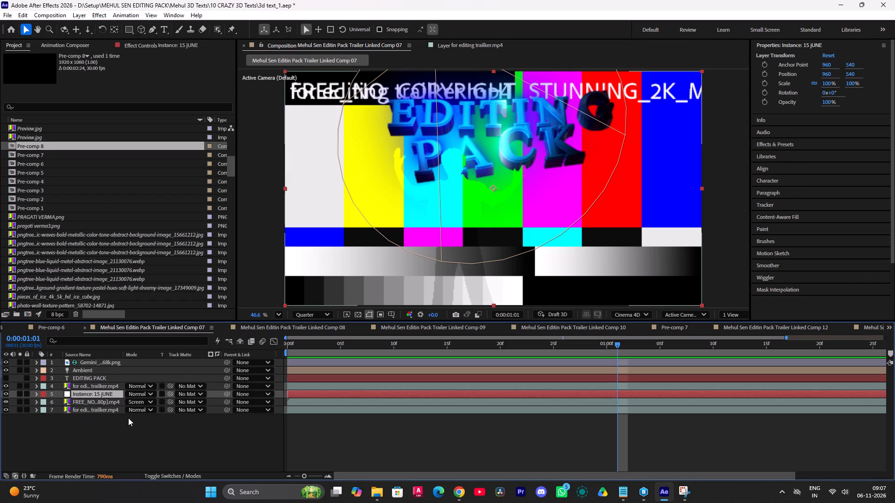
click(88, 408)
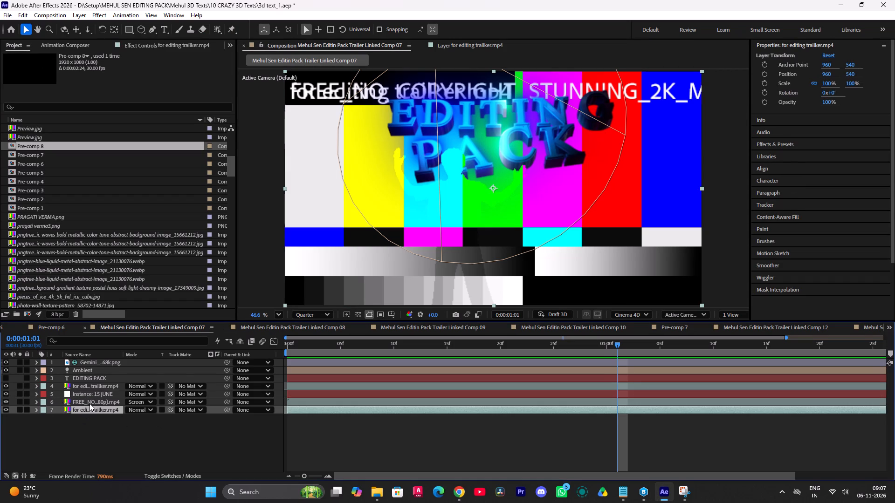
ctrl+click(89, 403)
click(5, 401)
click(5, 408)
click(6, 406)
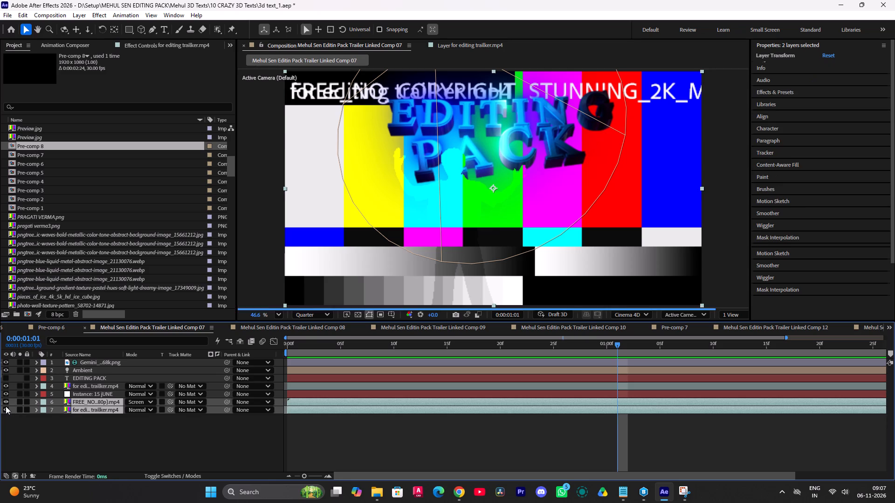
click(6, 403)
click(6, 408)
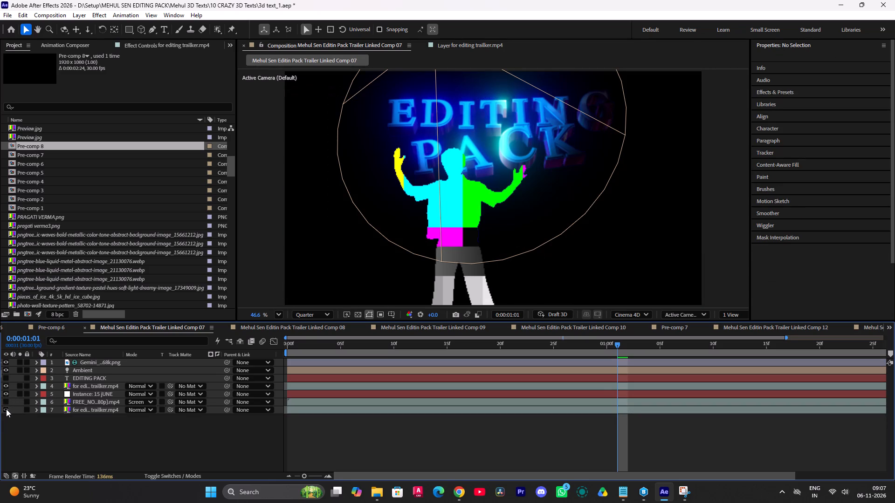
click(87, 409)
ctrl+click(88, 405)
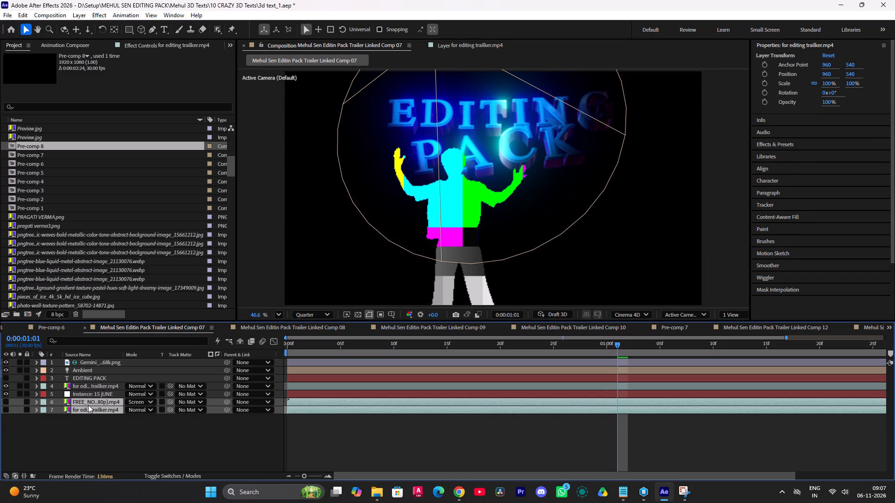
key(Delete)
Hide and delete the remaining for editing trailker.mp4 layer above Instance: 15 jUNE.
click(76, 383)
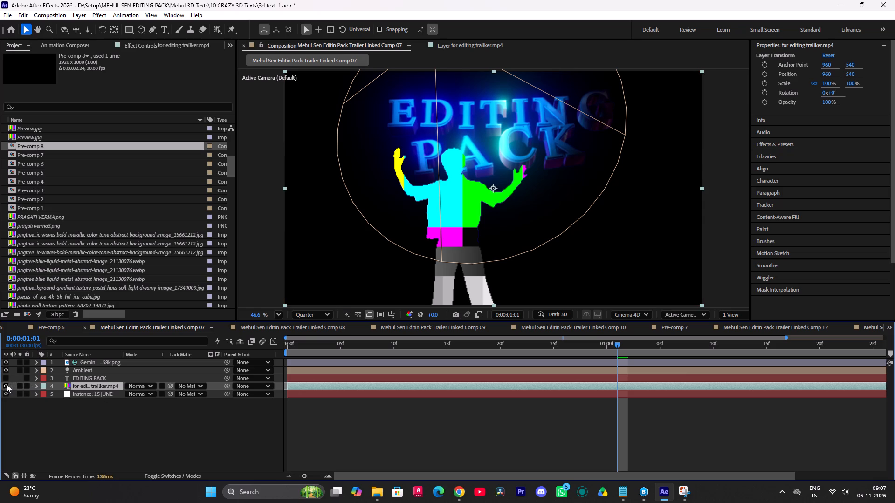
click(6, 385)
click(76, 385)
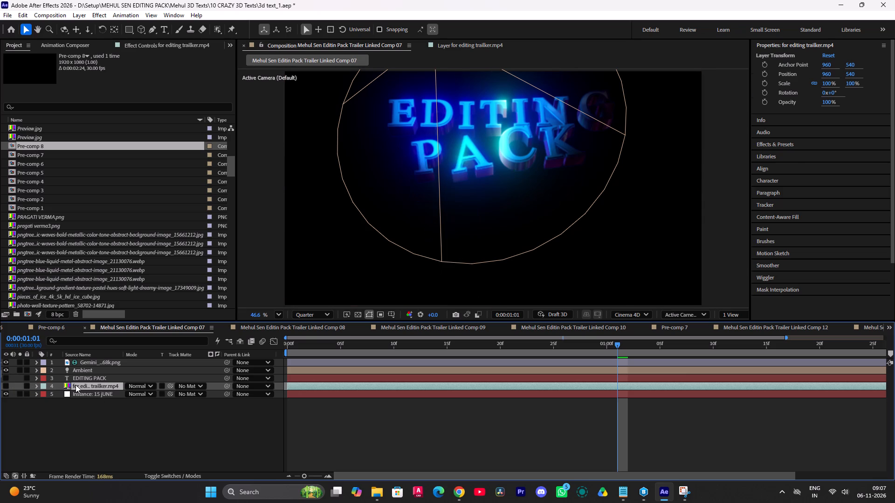
key(Delete)
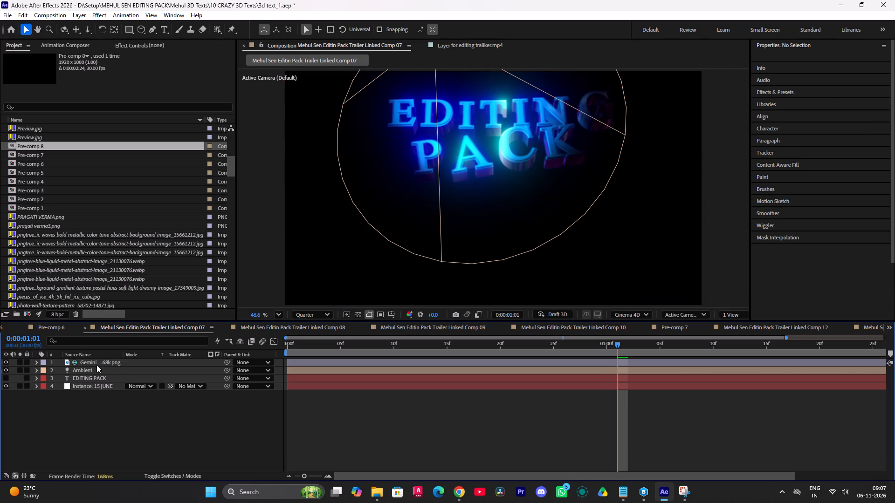
Check the Gemini image, Ambient light and EDITING PACK text layers for effects and expressions, then collapse the text layer.
click(96, 364)
text(ee)
click(92, 365)
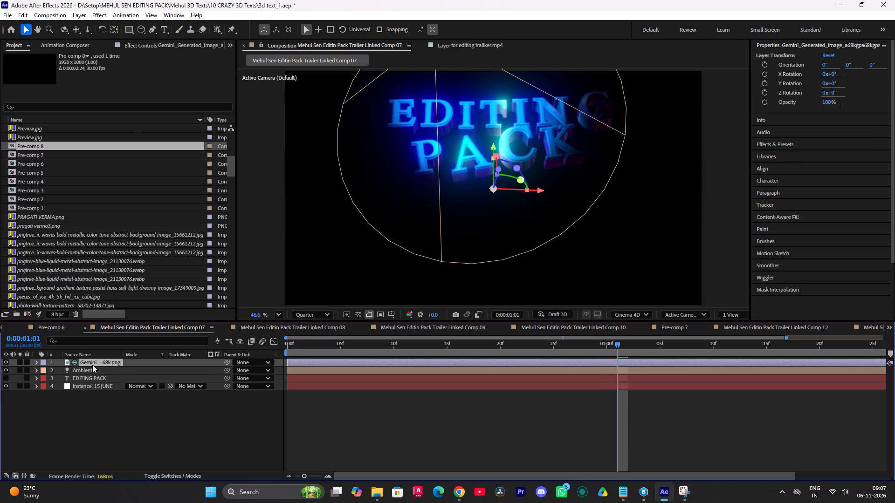
text(ee)
click(87, 368)
text(ee)
click(85, 378)
text(ee)
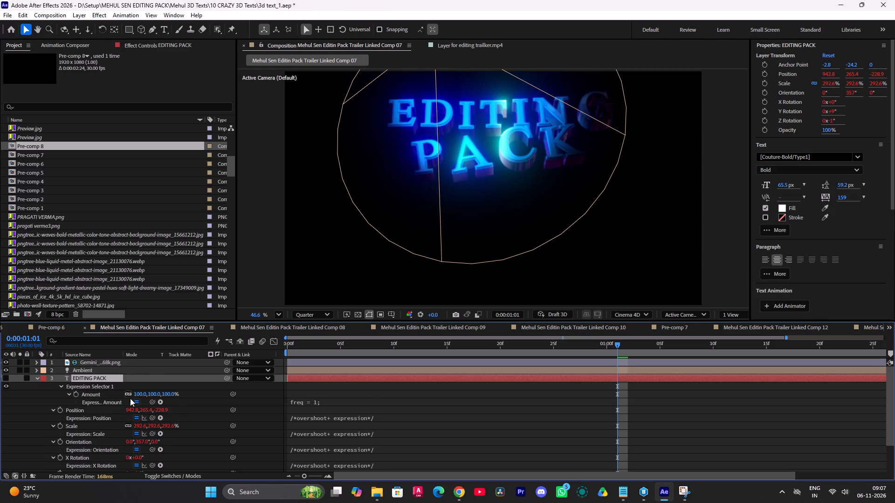
scroll(176, 410, down, 1)
scroll(131, 401, up, 2)
click(39, 379)
Reveal the effects on the Instance: 15 jUNE layer, open it in the Layer viewer, and expand its Hue/Saturation settings.
click(97, 390)
text(ee)
key(e)
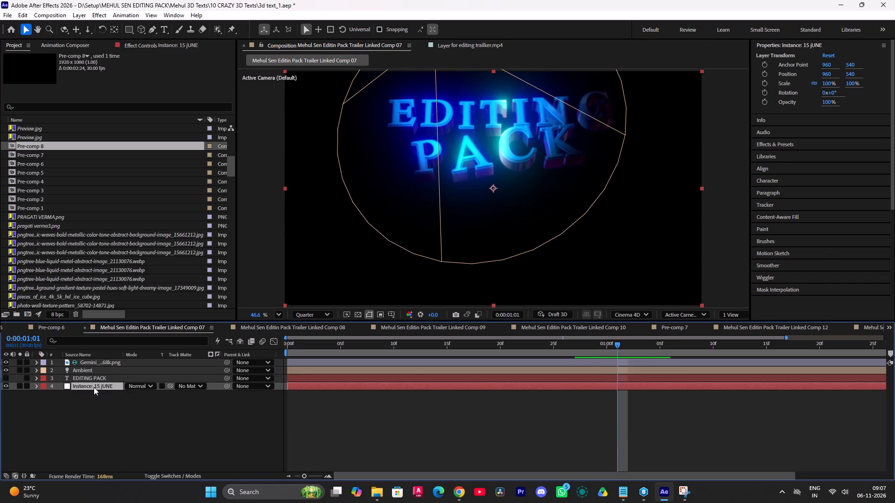
text(ee)
click(90, 387)
text(eee)
double_click(90, 387)
key(e)
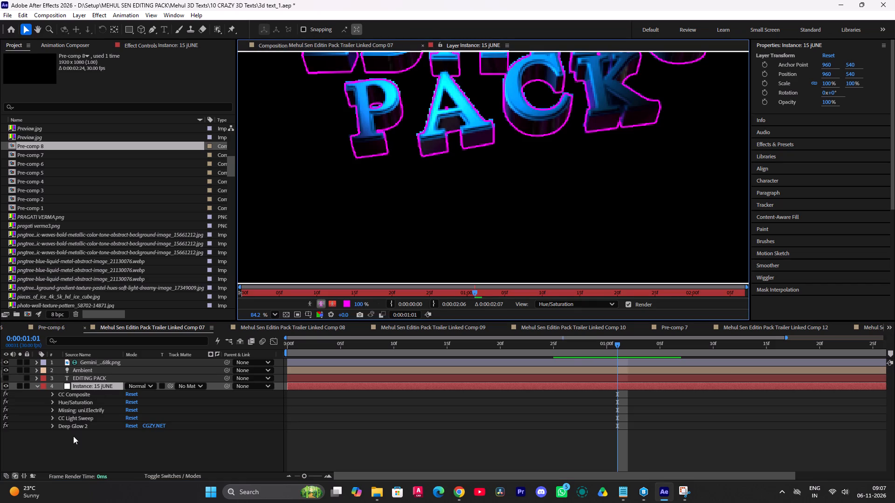
click(51, 401)
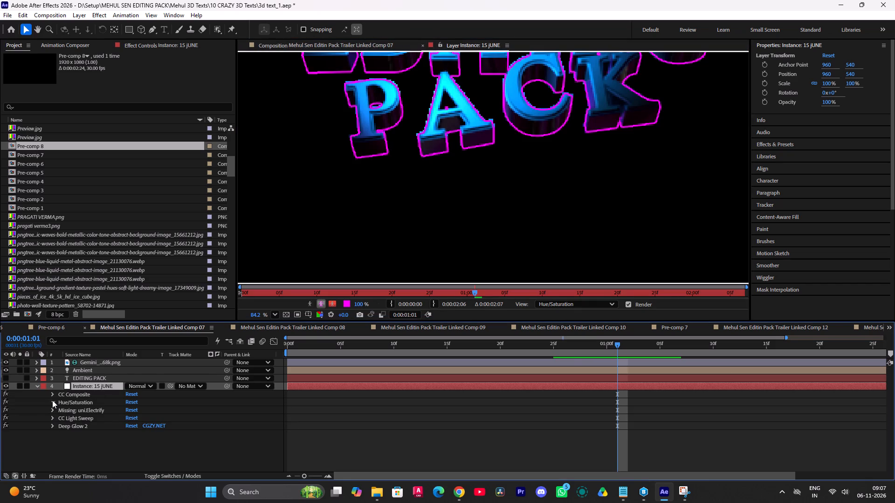
scroll(76, 421, down, 3)
scroll(76, 422, up, 3)
click(55, 401)
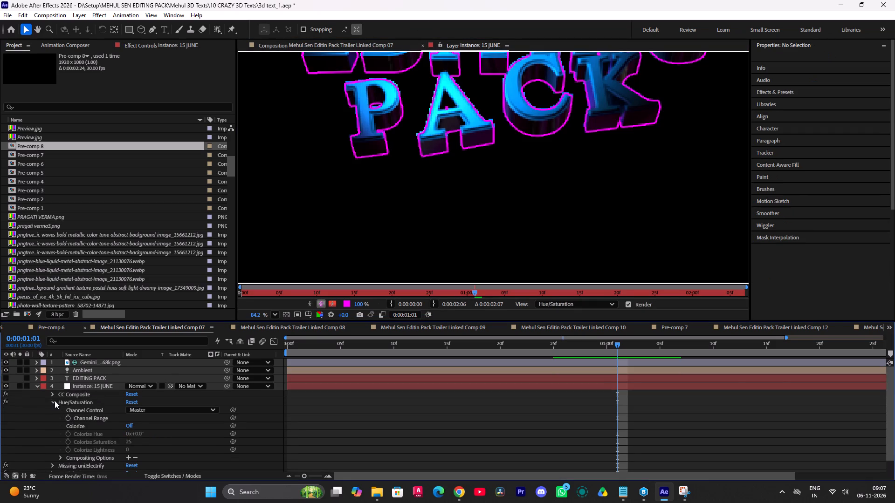
Look through the CC Composite, CC Light Sweep and Deep Glow 2 settings of Instance: 15 jUNE, collapsing each effect and Hue/Saturation.
click(54, 402)
click(54, 394)
click(54, 394)
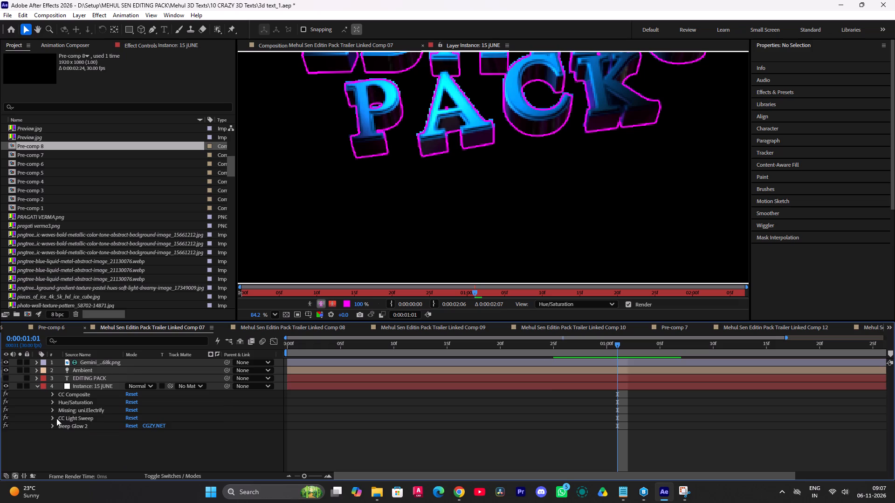
click(54, 417)
click(54, 417)
click(55, 425)
click(54, 425)
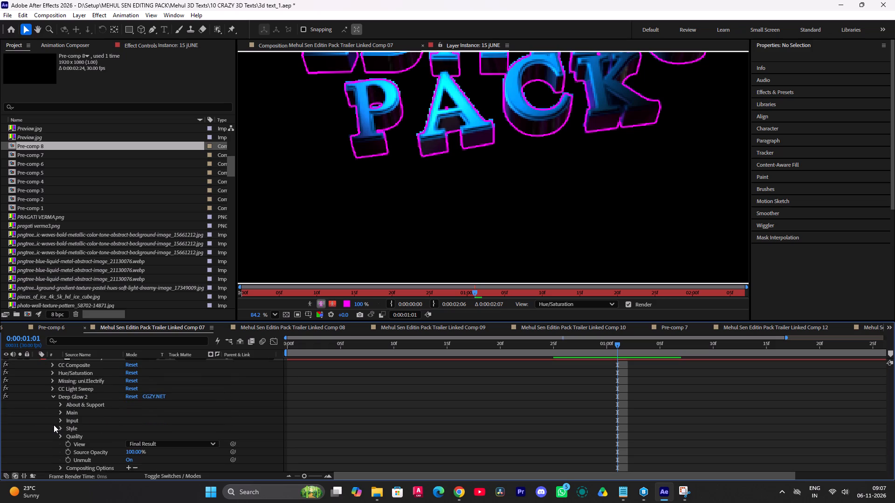
scroll(57, 427, down, 8)
click(55, 399)
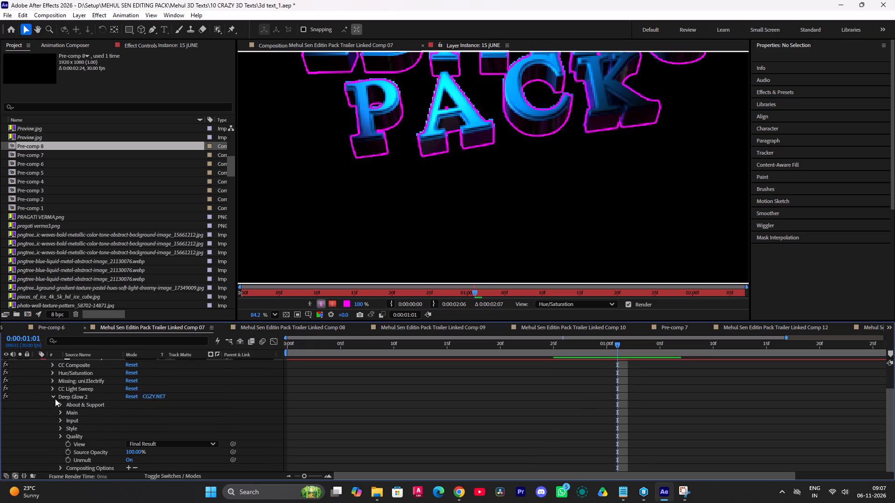
click(51, 396)
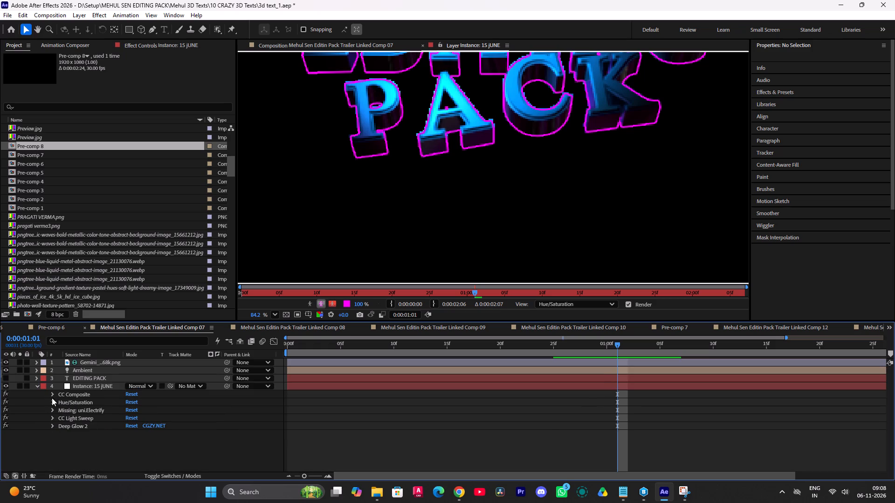
Show the effect controls of Instance: 15 jUNE and compare its layer view, fitted to the viewer, with the composition at different frames.
click(84, 50)
click(142, 41)
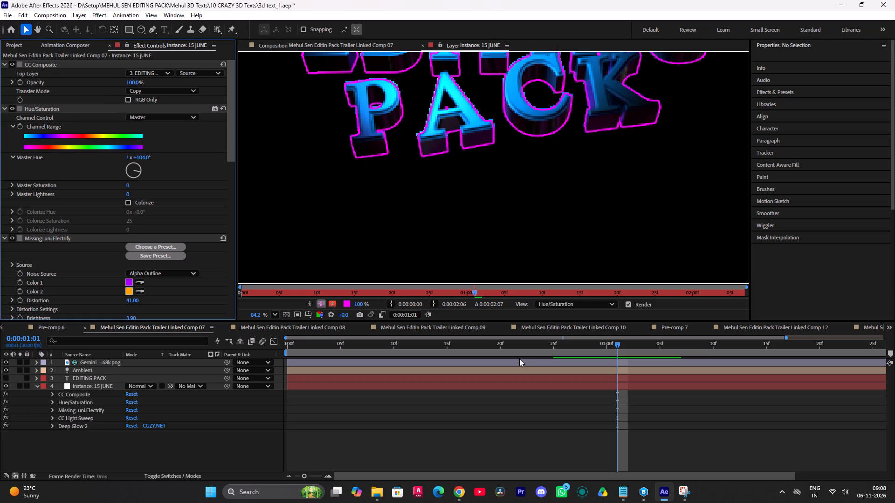
click(440, 419)
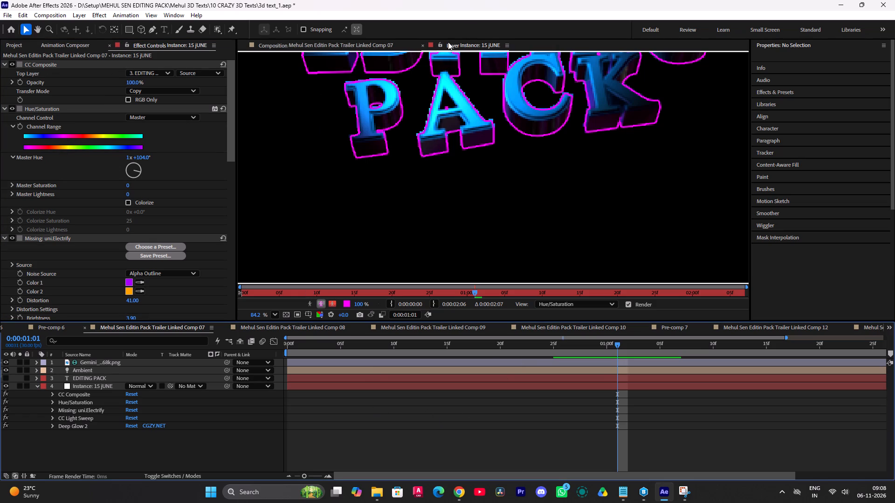
drag(619, 342, 549, 351)
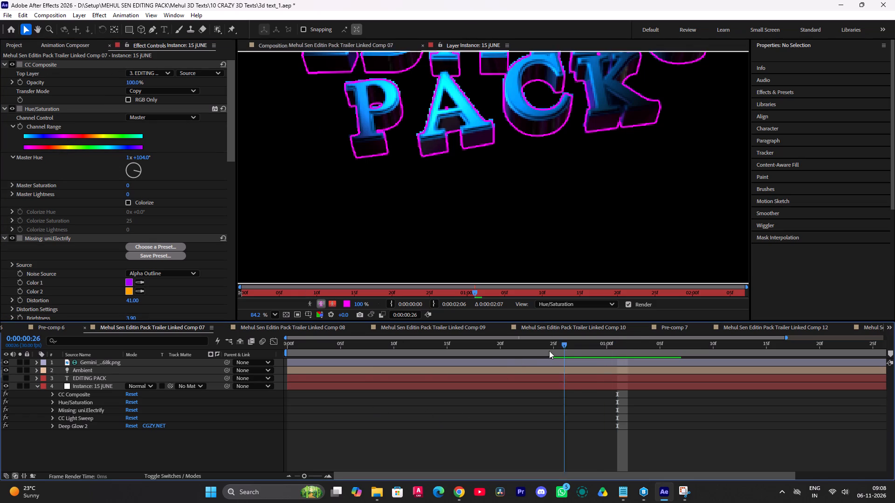
drag(549, 351, 479, 388)
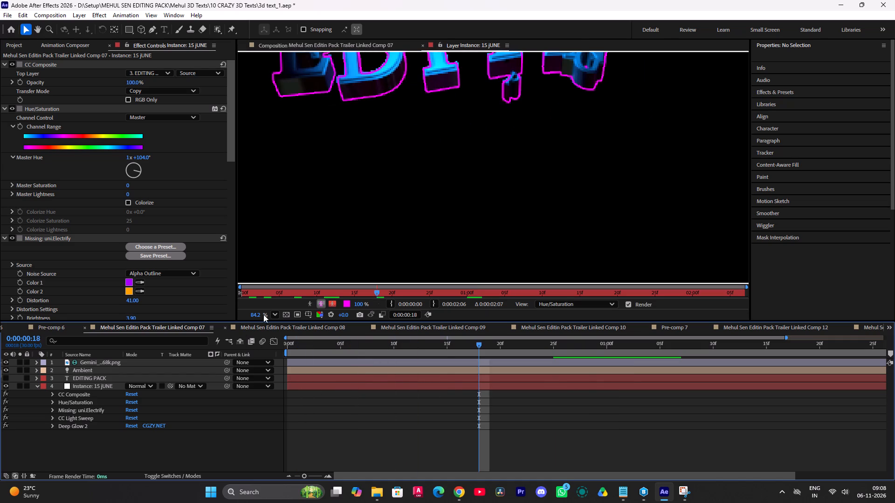
click(268, 315)
click(272, 315)
click(291, 133)
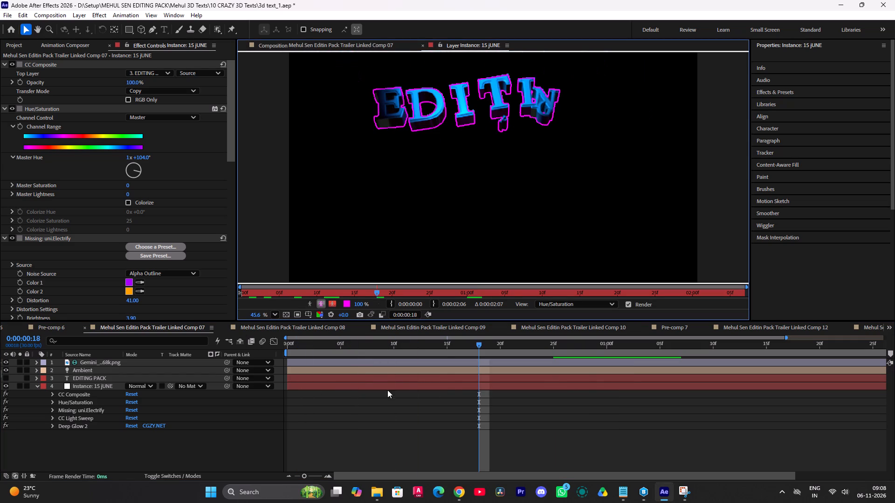
click(410, 435)
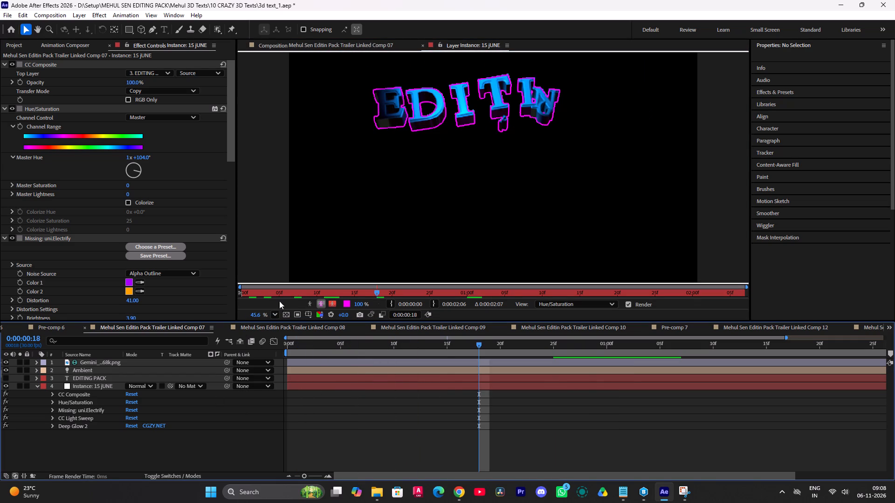
click(286, 38)
click(285, 43)
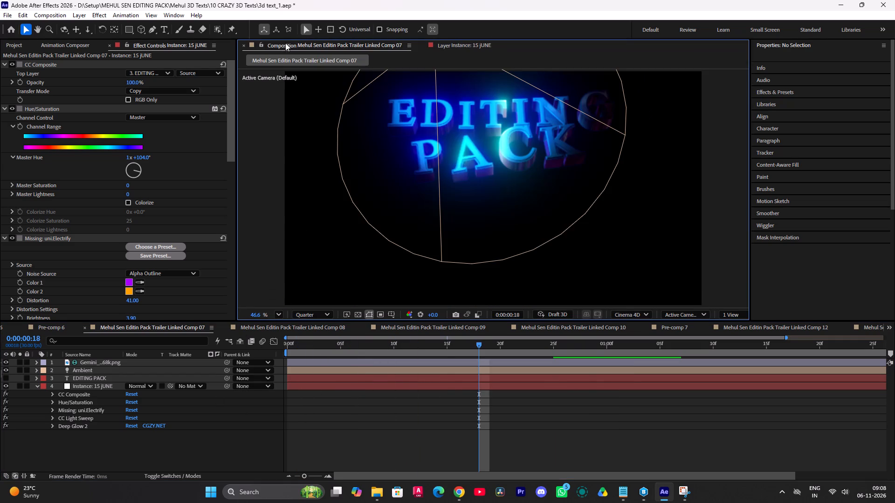
drag(474, 346, 572, 346)
click(450, 43)
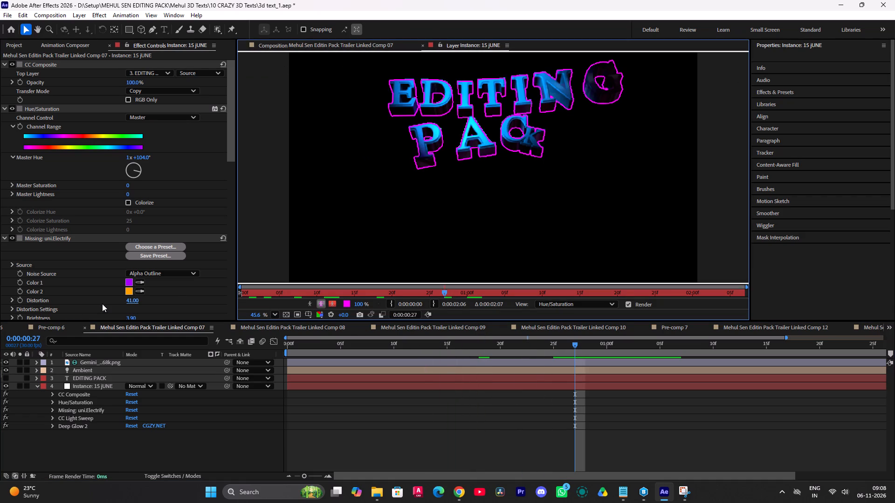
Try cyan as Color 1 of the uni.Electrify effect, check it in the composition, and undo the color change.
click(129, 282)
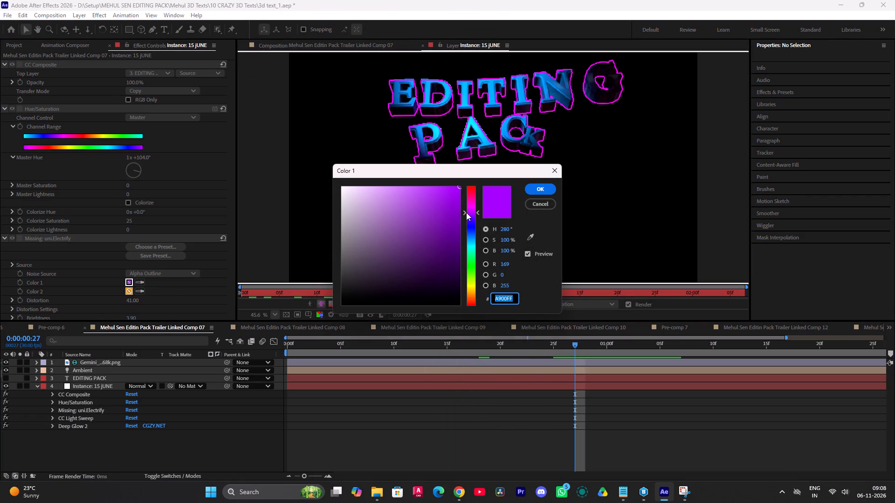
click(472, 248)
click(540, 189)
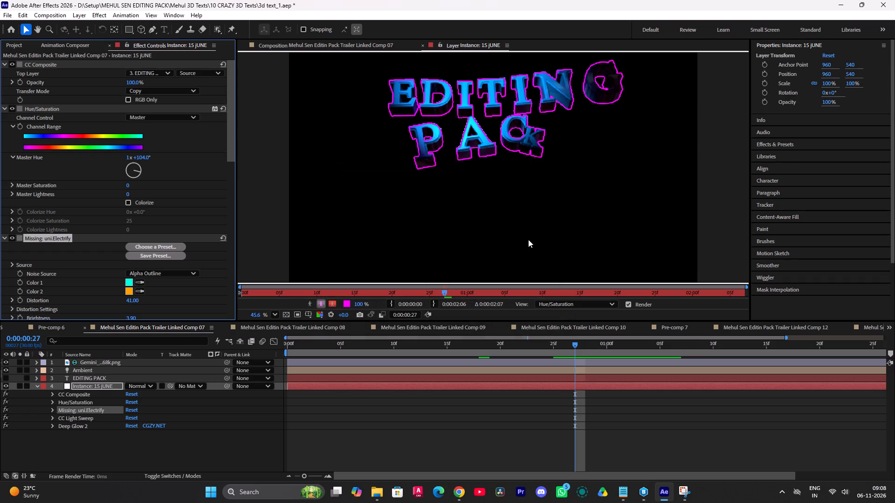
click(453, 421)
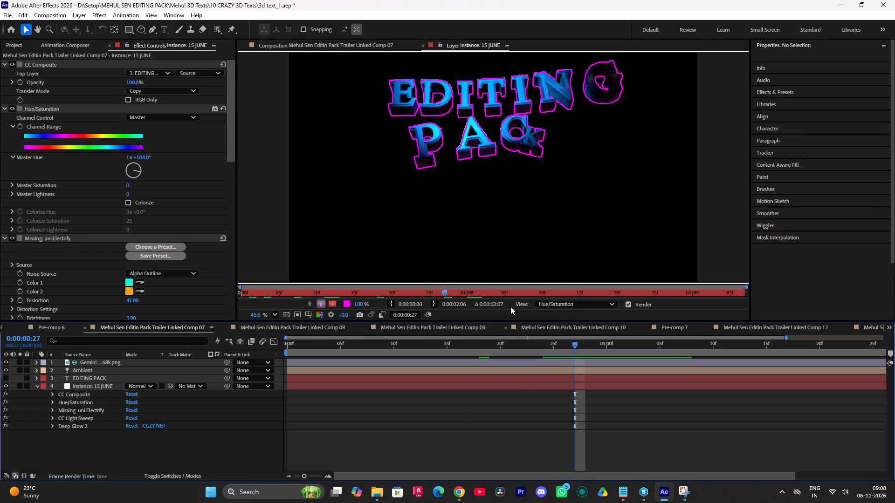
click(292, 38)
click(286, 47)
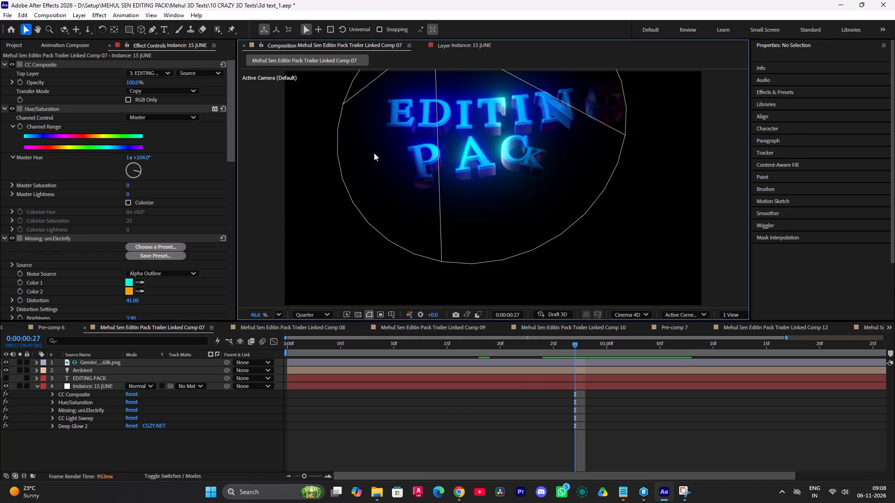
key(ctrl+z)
Return to the layer view of Instance: 15 jUNE and review its effect settings from Hue/Saturation down to Deep Glow 2.
click(449, 46)
scroll(117, 289, down, 3)
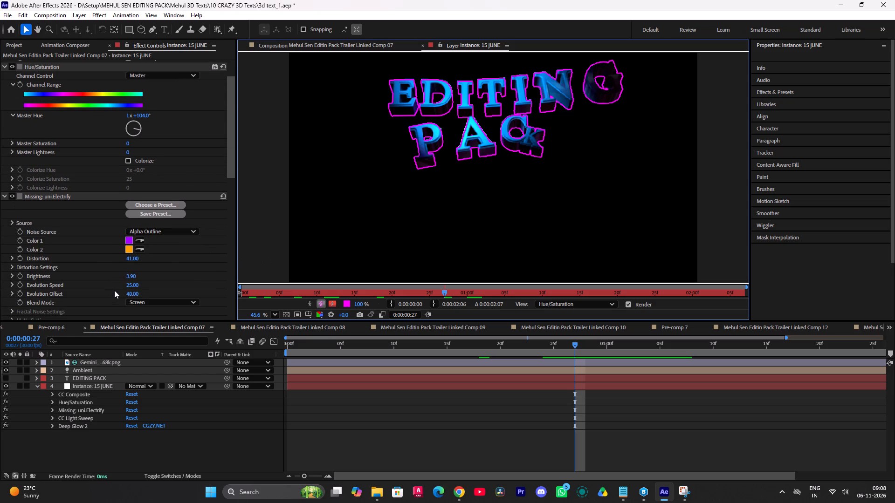
scroll(117, 303, down, 13)
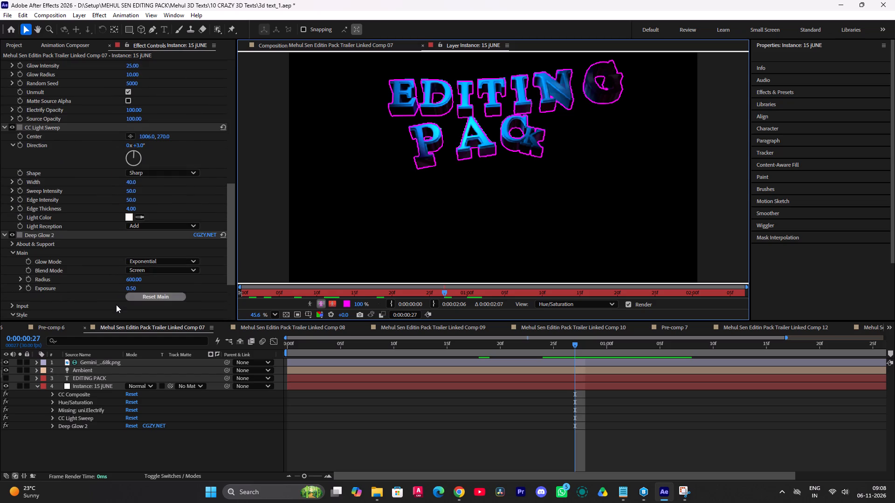
scroll(116, 305, down, 11)
scroll(111, 286, up, 15)
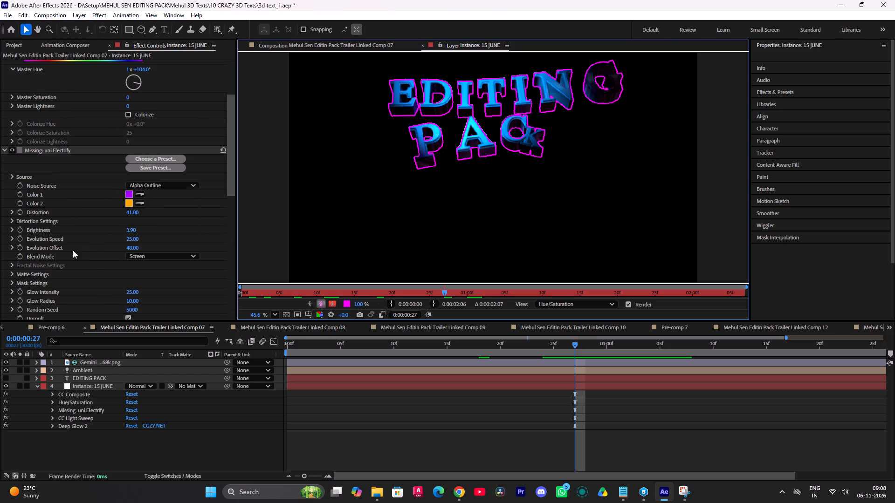
scroll(61, 217, up, 4)
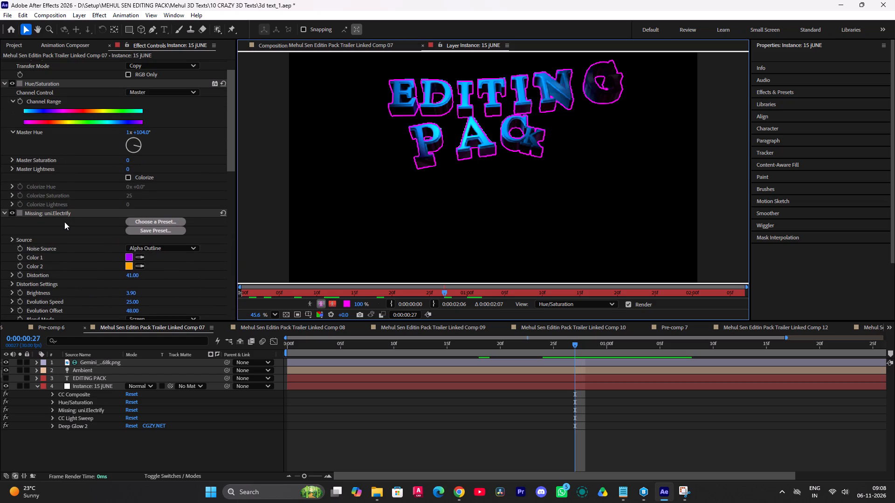
scroll(49, 232, up, 4)
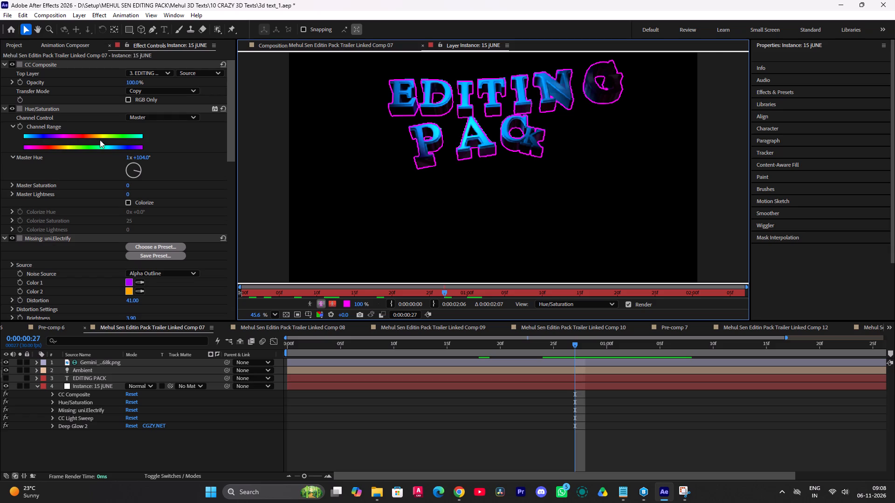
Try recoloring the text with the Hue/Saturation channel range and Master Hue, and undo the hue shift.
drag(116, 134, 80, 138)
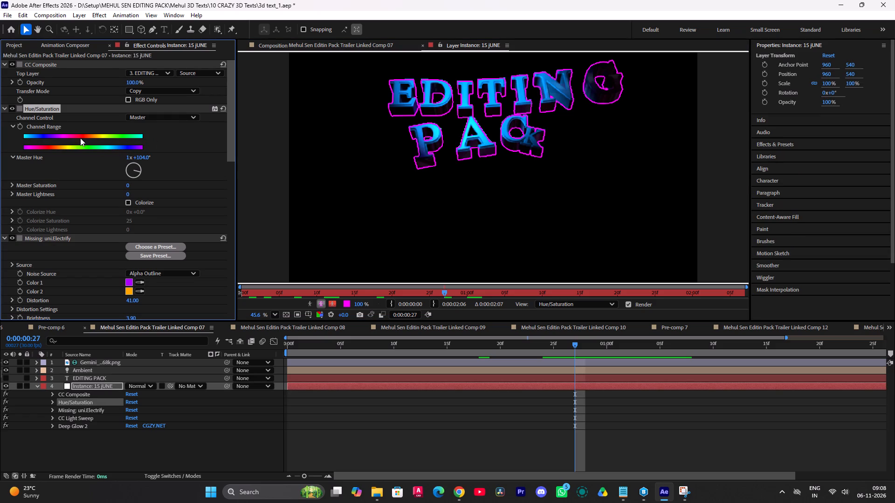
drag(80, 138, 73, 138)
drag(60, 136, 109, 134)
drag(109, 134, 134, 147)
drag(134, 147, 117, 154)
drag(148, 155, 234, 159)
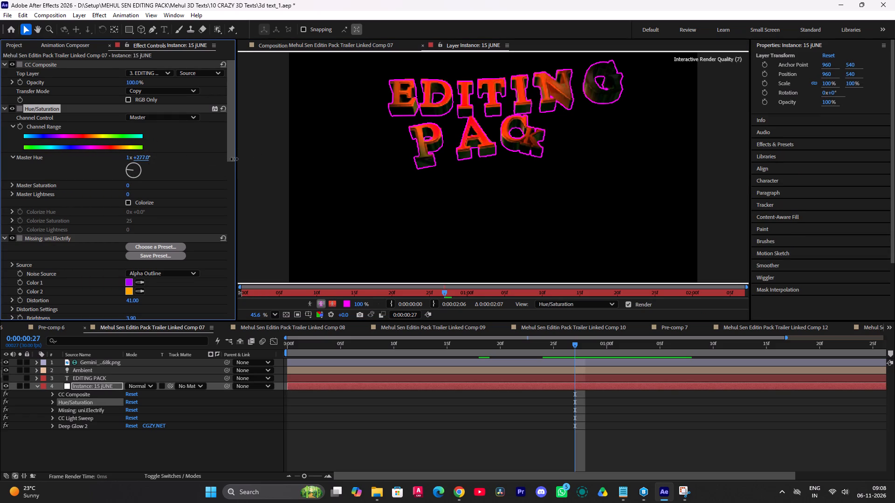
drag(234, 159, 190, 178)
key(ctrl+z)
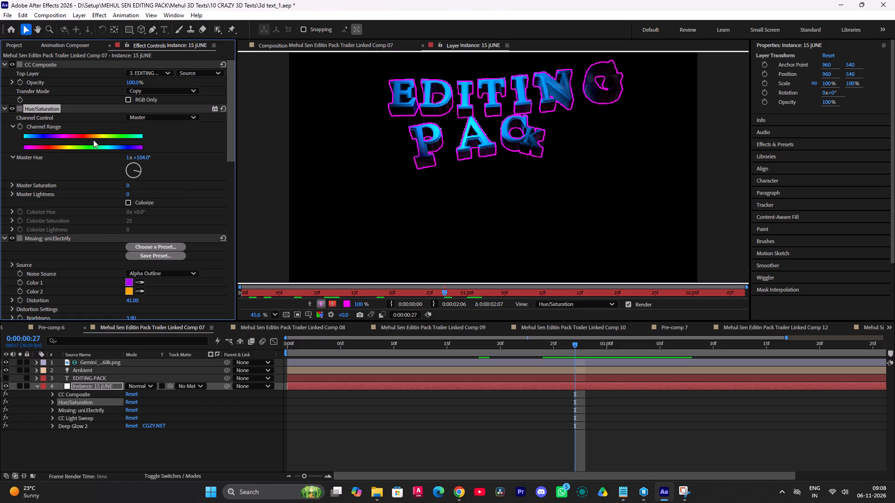
Set the Hue/Saturation Master Hue of Instance: 15 jUNE to 1x+12.0° for green text.
drag(144, 156, 98, 161)
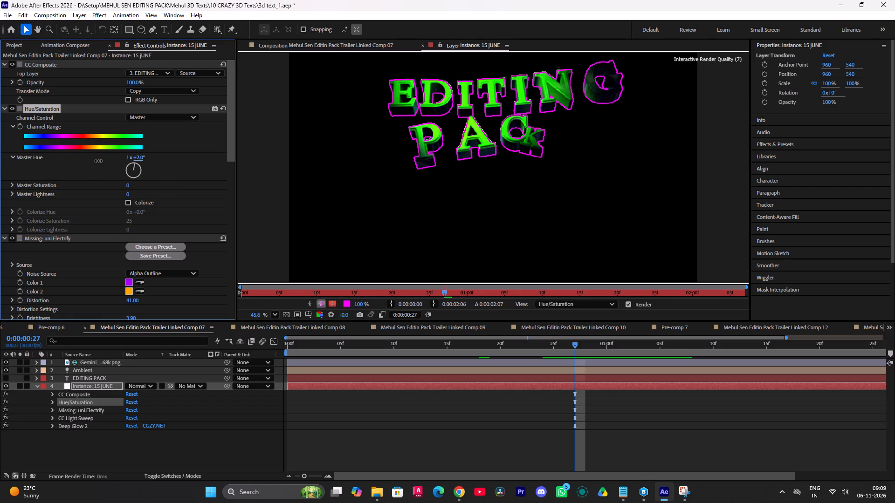
drag(98, 161, 79, 161)
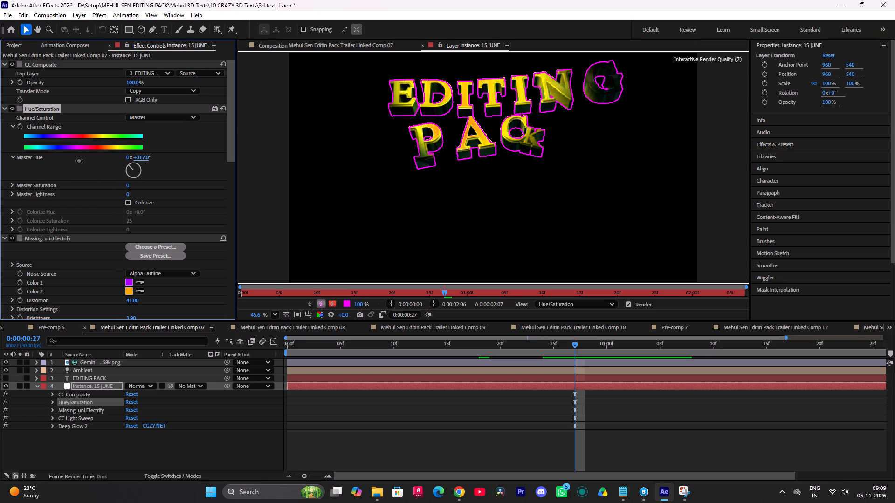
drag(79, 161, 38, 157)
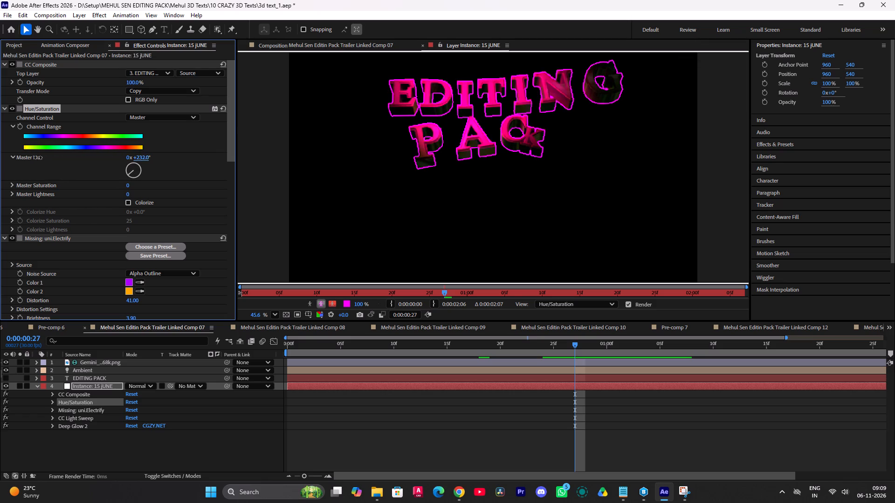
drag(38, 157, 96, 149)
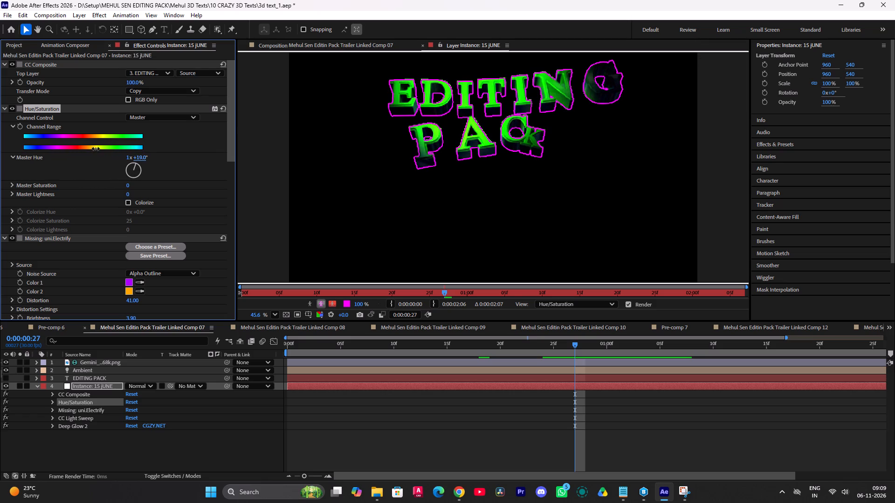
drag(96, 149, 96, 148)
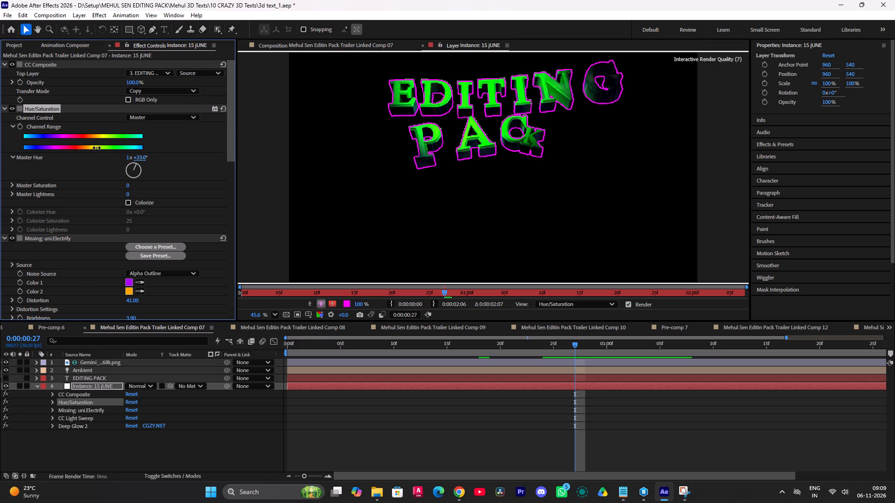
drag(96, 148, 92, 148)
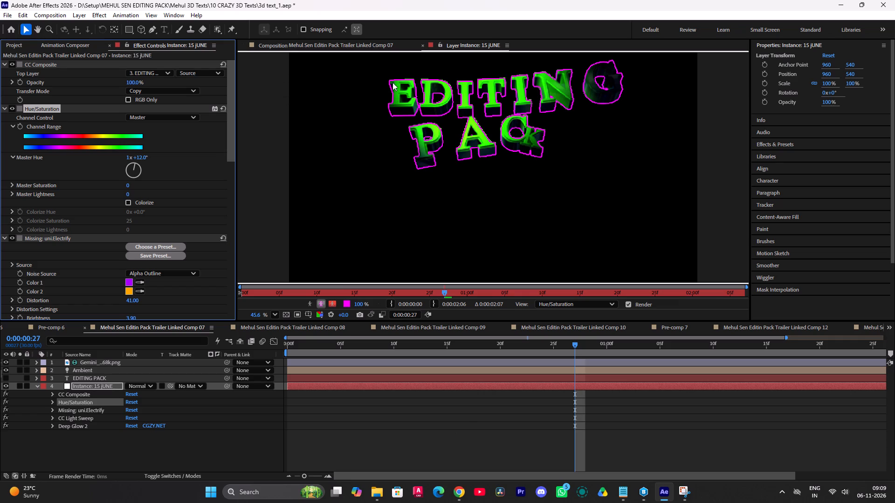
Preview the recolored text animation in the Linked Comp 07 composition from the first frame.
click(359, 41)
drag(577, 342, 576, 342)
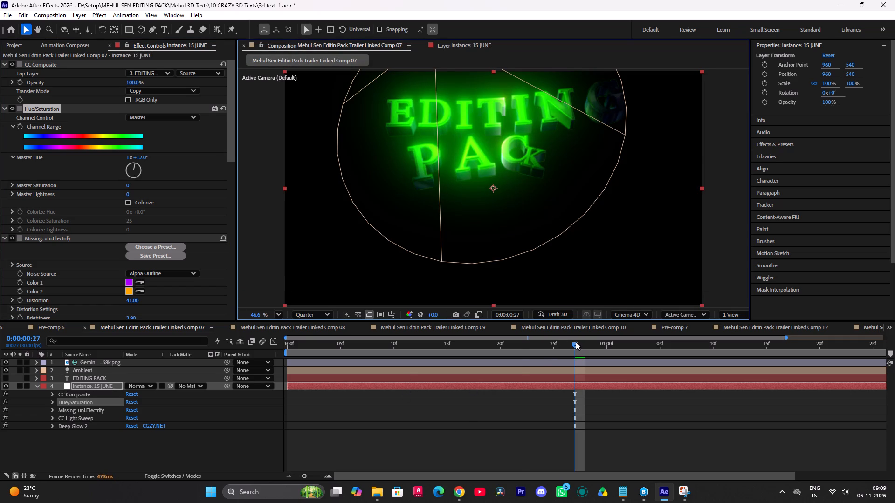
drag(576, 342, 250, 364)
key(space)
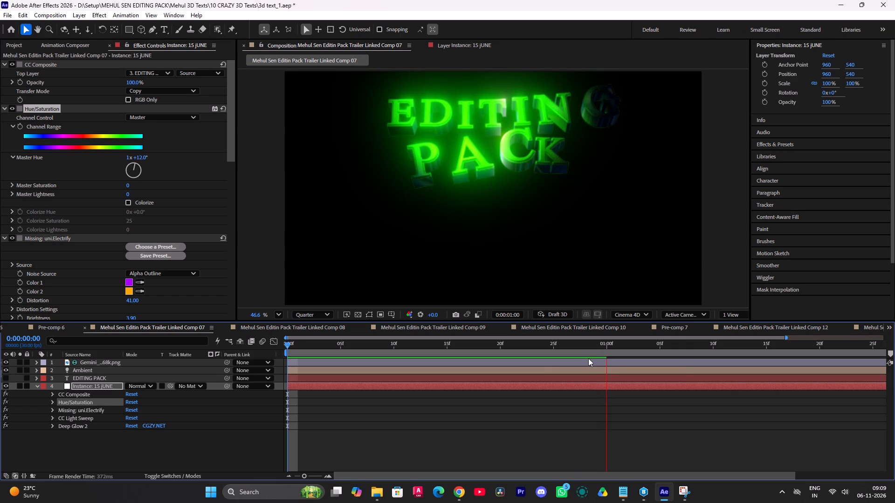
drag(585, 358, 272, 383)
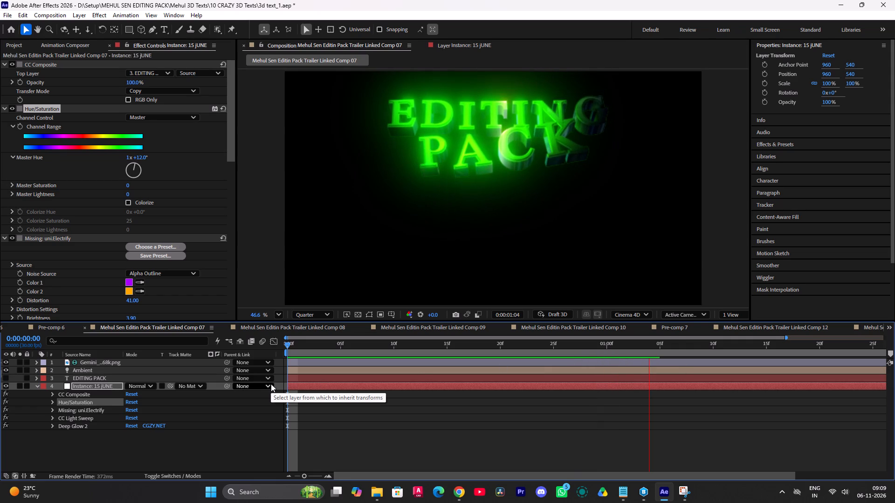
Replay the green text animation in Linked Comp 07 and bring the playhead back to the first frame.
drag(404, 348, 365, 352)
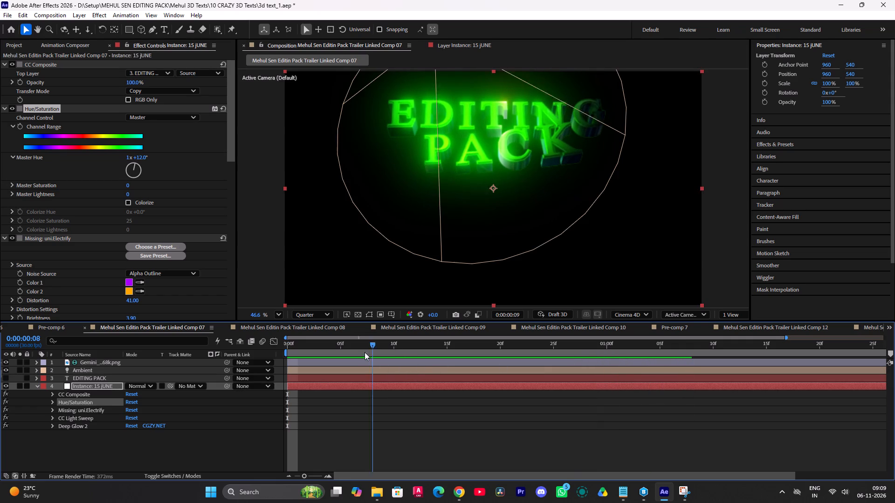
drag(365, 352, 261, 373)
key(space)
key(space)
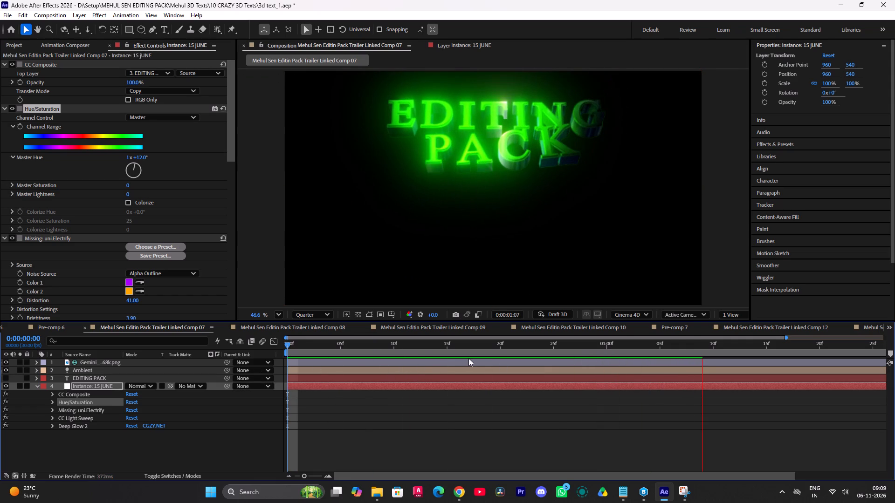
drag(452, 357, 312, 374)
drag(400, 348, 238, 376)
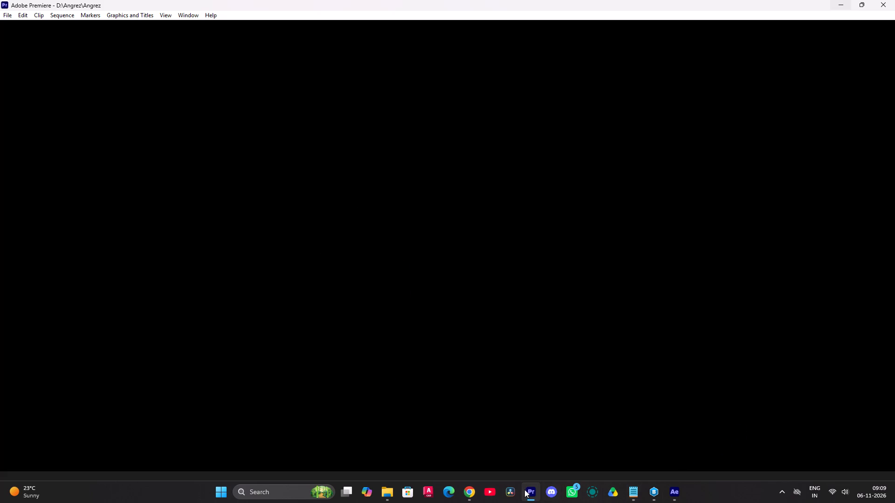
click(674, 489)
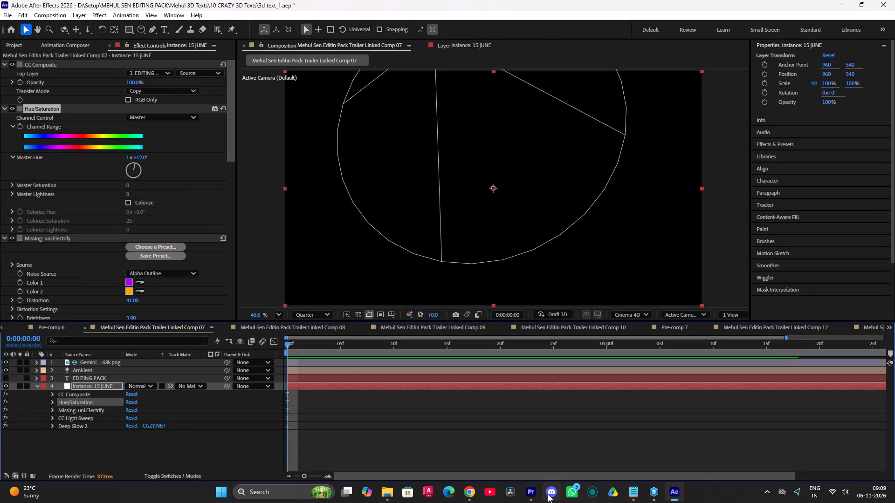
click(529, 494)
Replace the C9235.MP4.mp4 clip on track V2 with an After Effects composition and switch to After Effects.
click(329, 349)
right_click(329, 349)
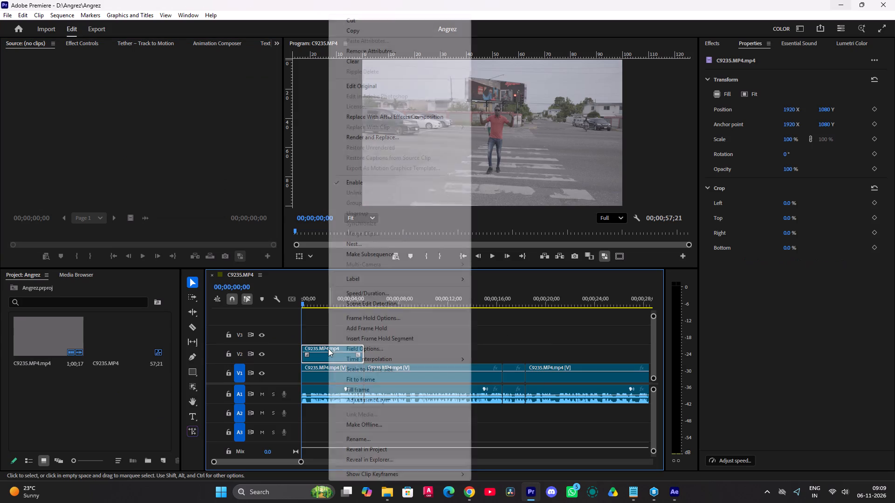
click(366, 118)
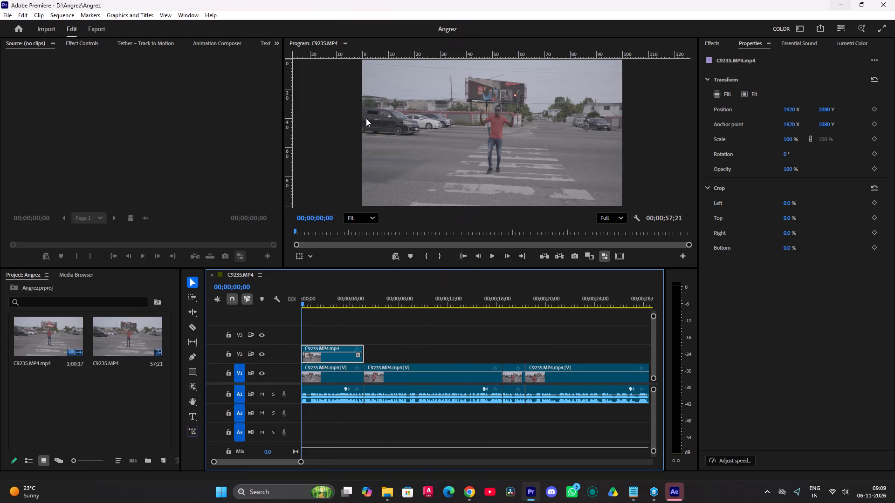
click(665, 496)
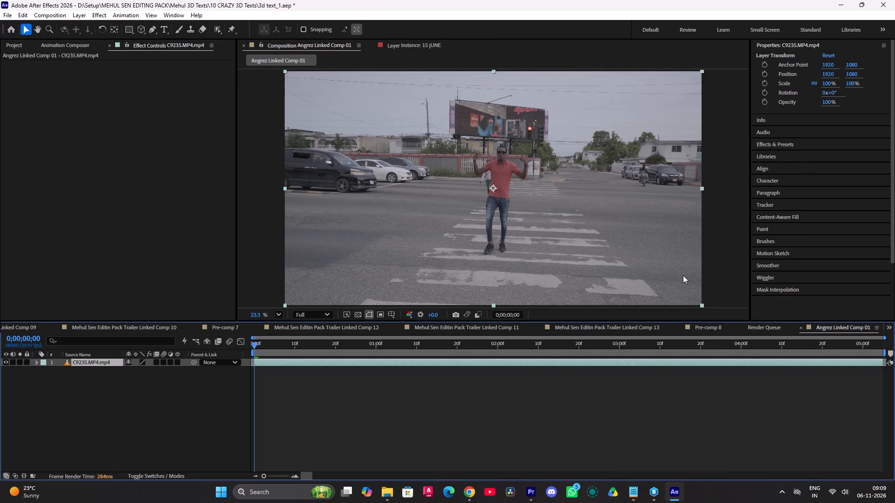
Look through the open compositions for the green text in Linked Comp 07, and return to Angrez Linked Comp 01.
click(112, 328)
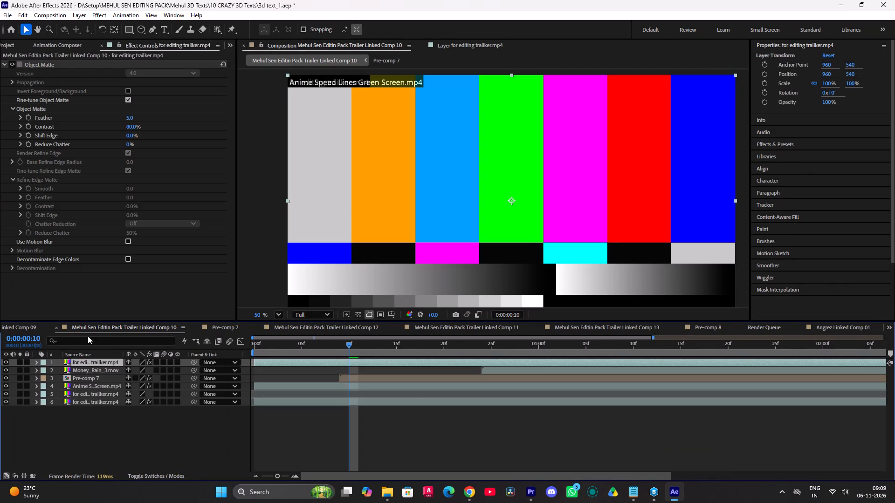
click(21, 323)
click(1, 324)
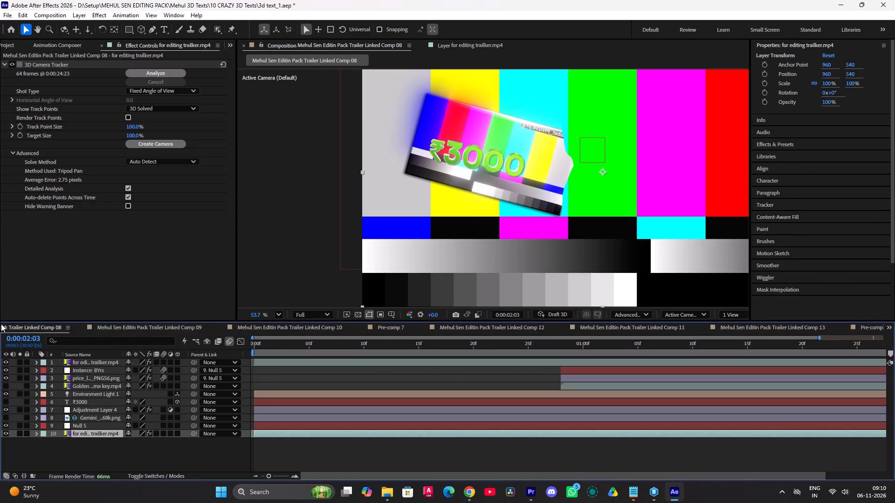
click(7, 325)
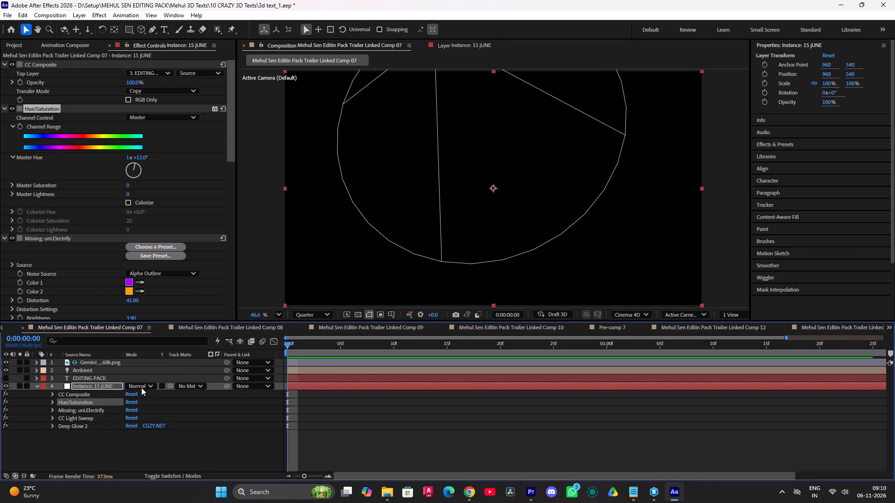
drag(303, 343, 228, 365)
click(887, 329)
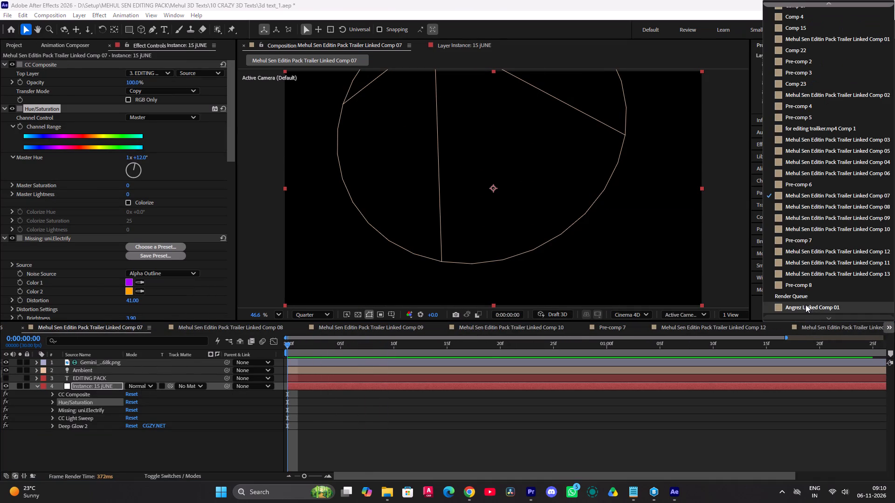
click(805, 303)
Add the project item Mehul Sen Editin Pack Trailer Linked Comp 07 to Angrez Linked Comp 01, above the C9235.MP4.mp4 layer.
click(12, 45)
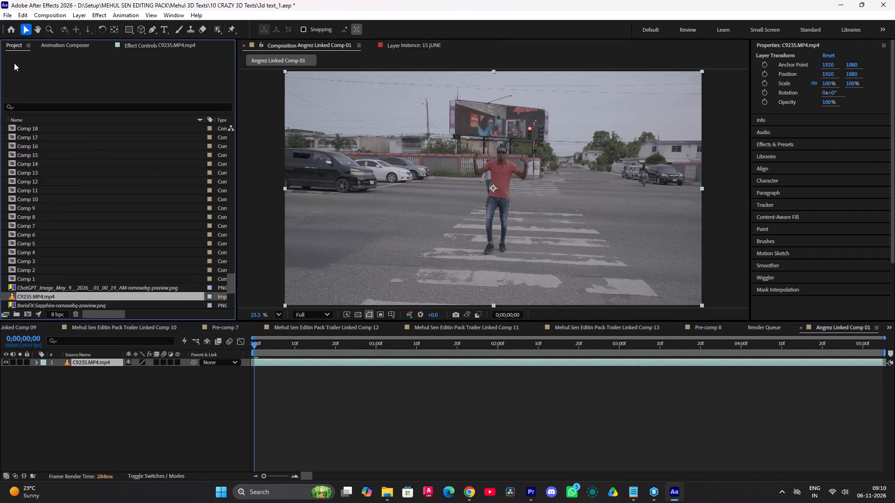
scroll(31, 219, down, 4)
scroll(52, 260, down, 4)
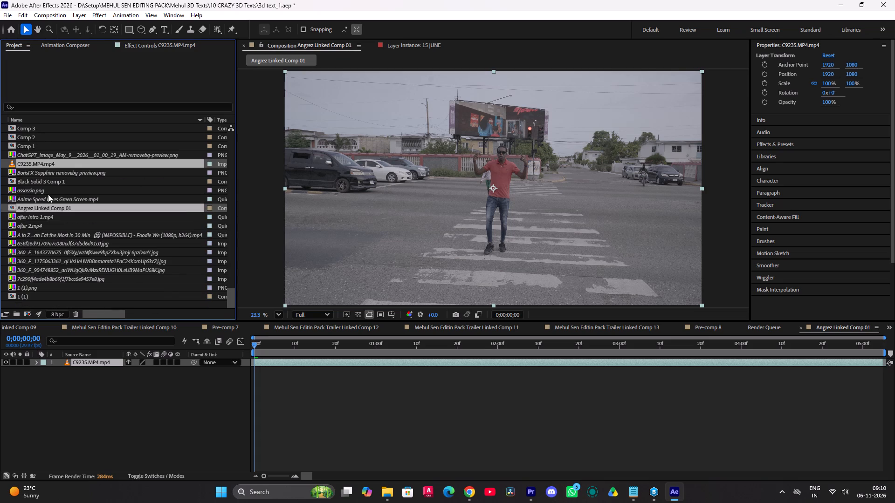
scroll(46, 183, up, 12)
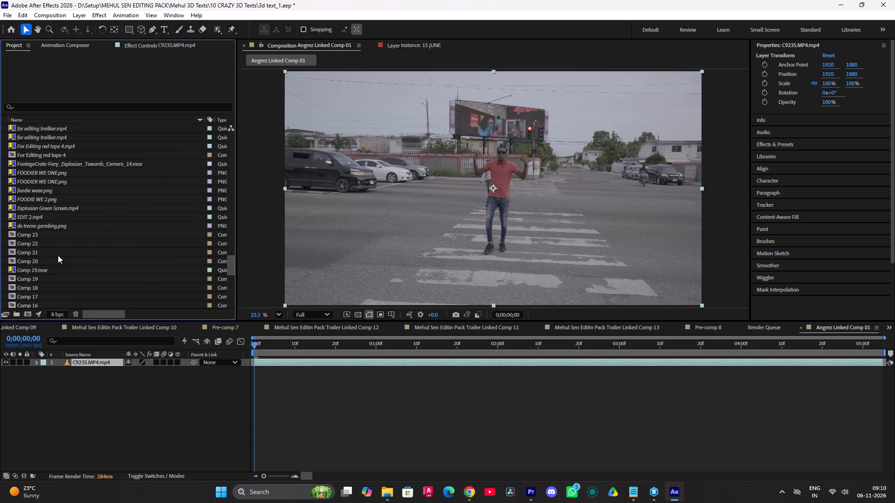
scroll(58, 256, up, 10)
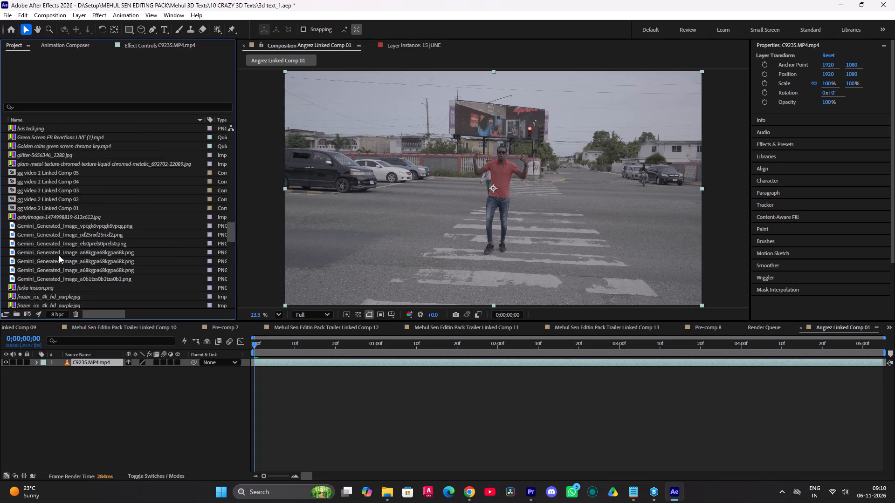
scroll(59, 255, up, 10)
scroll(101, 227, up, 1)
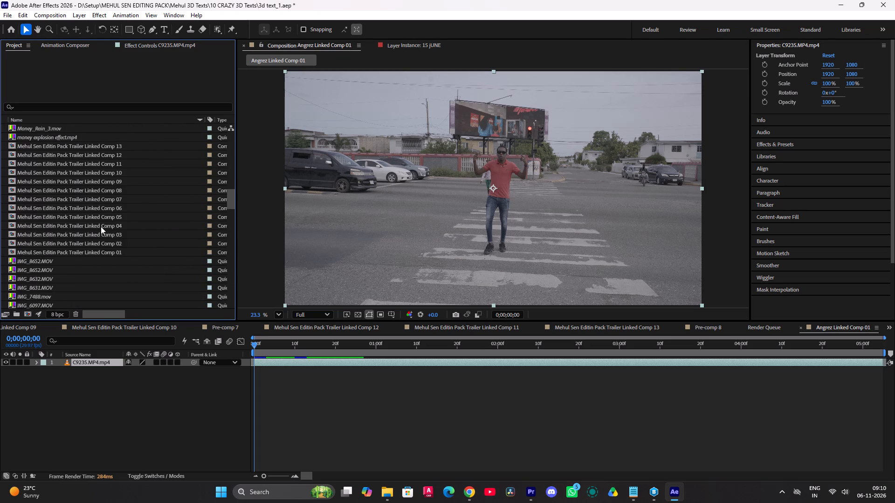
drag(124, 197, 139, 353)
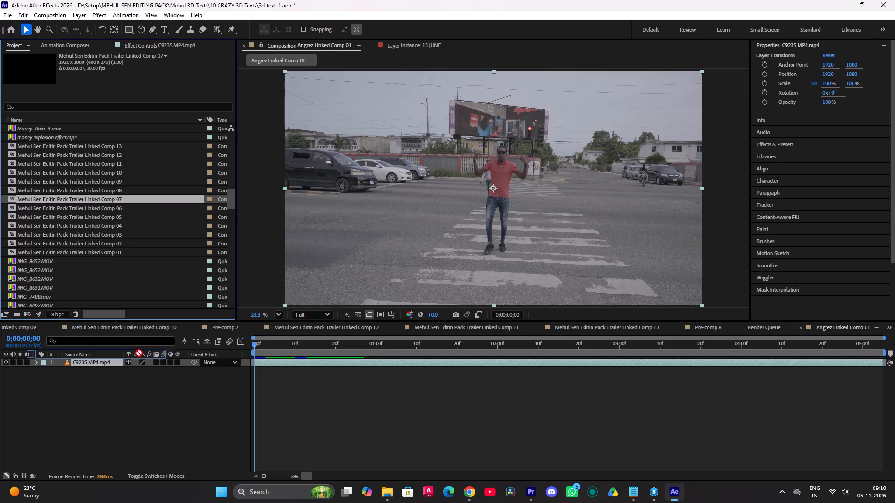
drag(139, 353, 124, 359)
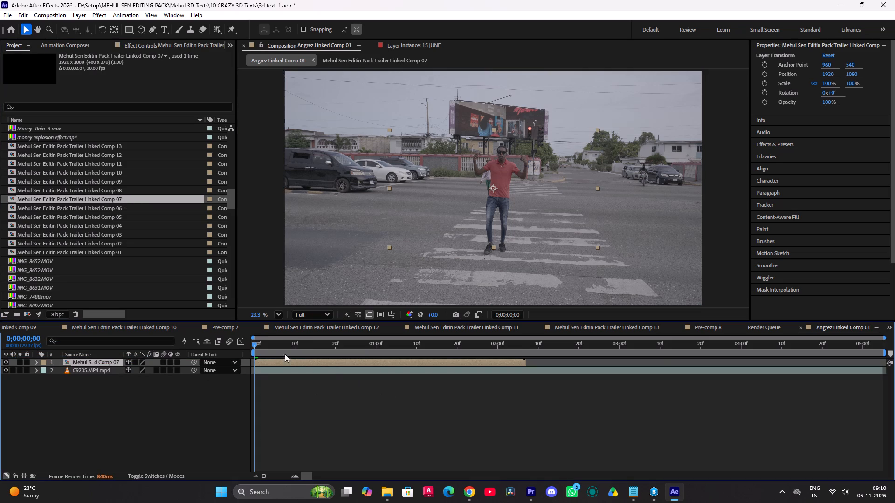
Start a preview of Angrez Linked Comp 01 and lower the preview resolution to Quarter.
drag(269, 346, 219, 347)
key(space)
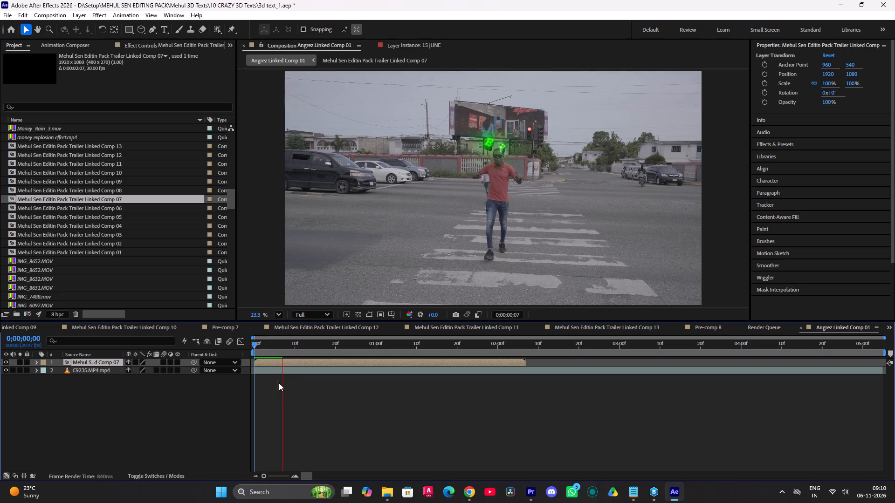
click(303, 313)
click(309, 380)
Preview the green text over the street footage from the first frame of Angrez Linked Comp 01.
drag(282, 350, 247, 352)
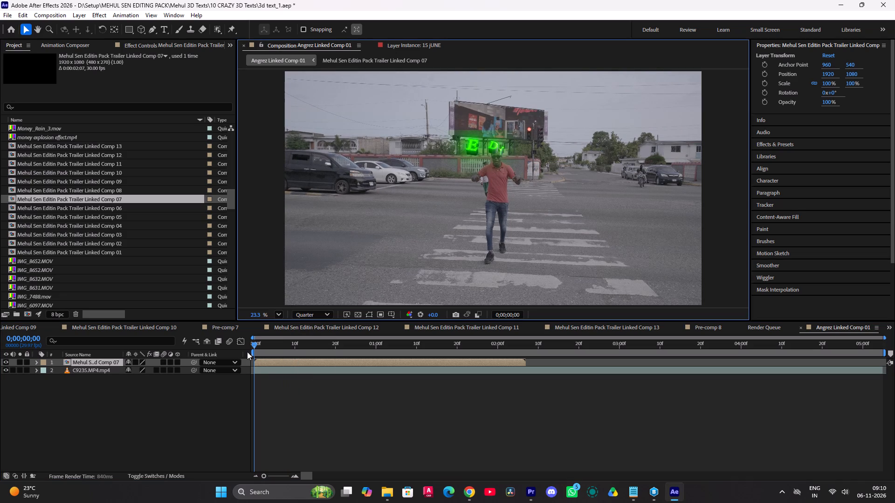
drag(247, 352, 245, 352)
key(space)
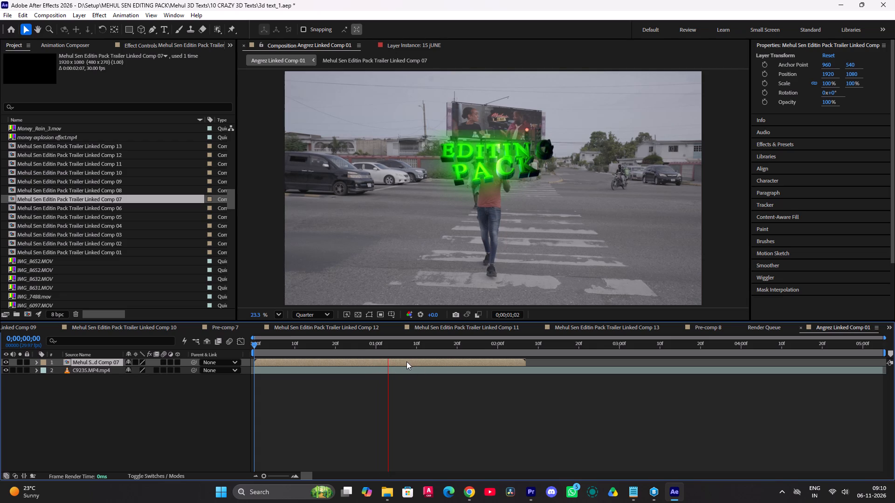
drag(410, 352, 403, 352)
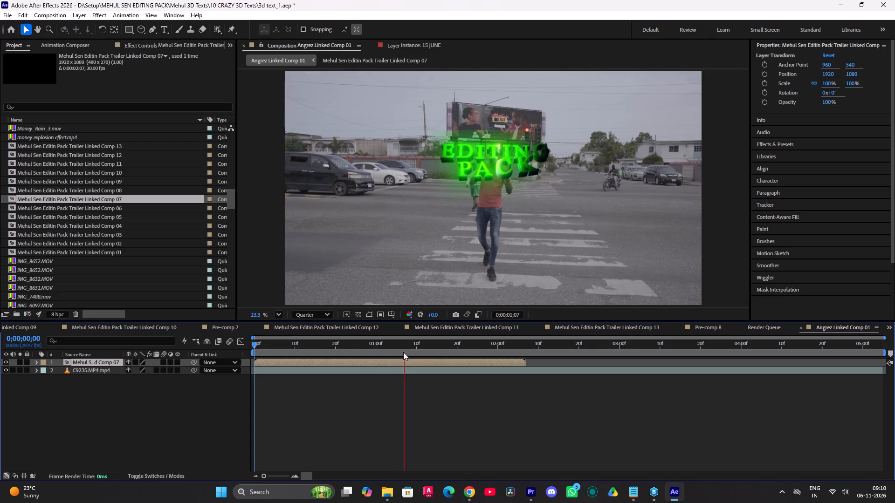
drag(403, 352, 250, 356)
key(space)
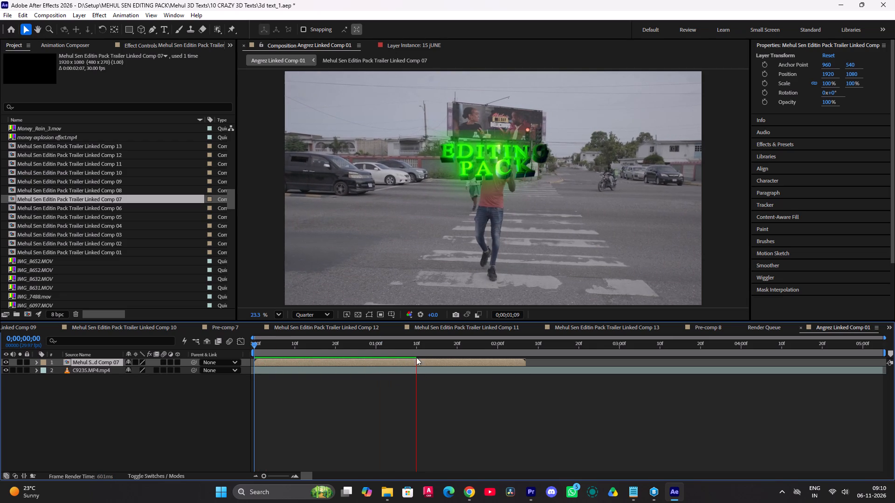
key(space)
drag(416, 348, 228, 368)
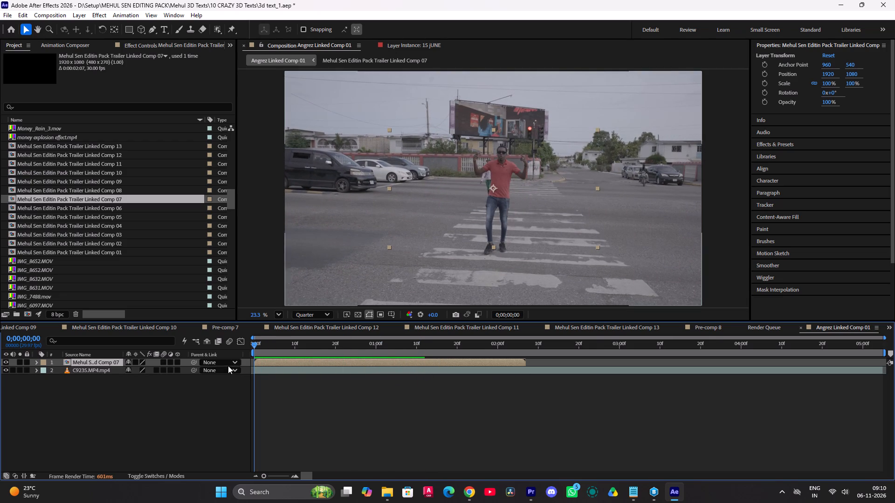
Open the nested Linked Comp 07 and replace the EDITING PACK text with TODAY.
double_click(103, 362)
click(98, 435)
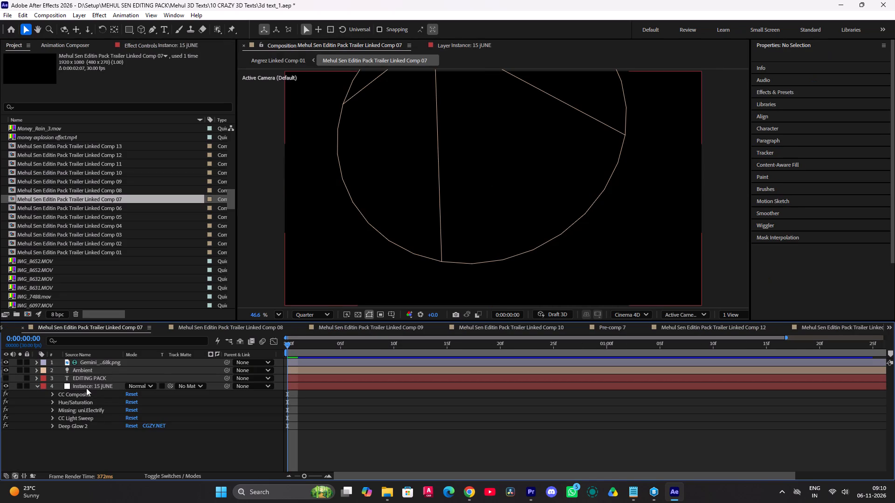
double_click(84, 374)
drag(295, 349, 331, 349)
double_click(96, 377)
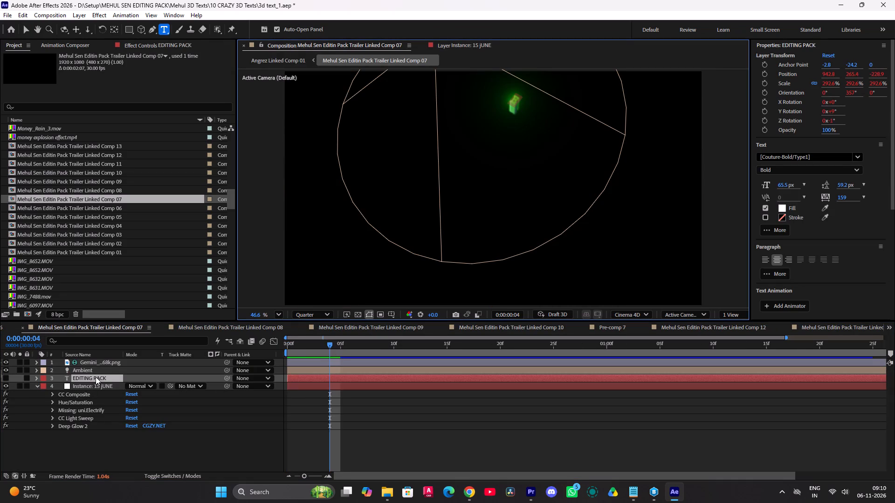
key(BackSpace)
key(r)
key(BackSpace)
text(TODAY)
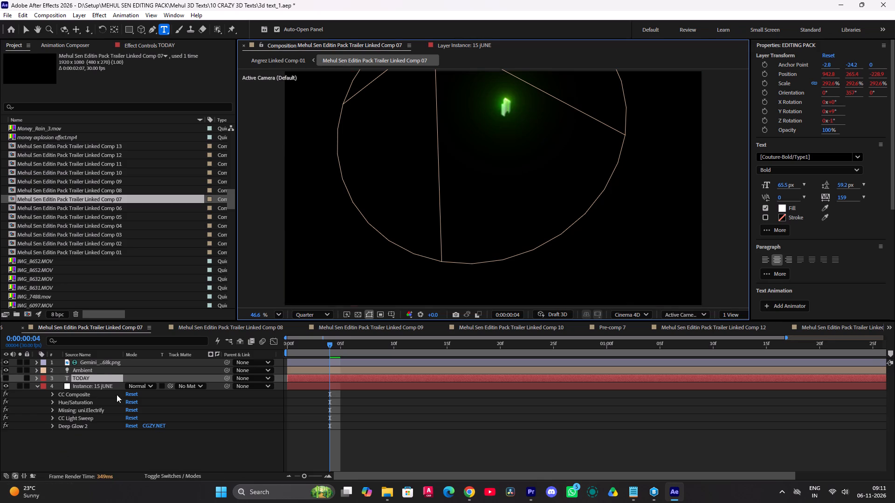
click(121, 444)
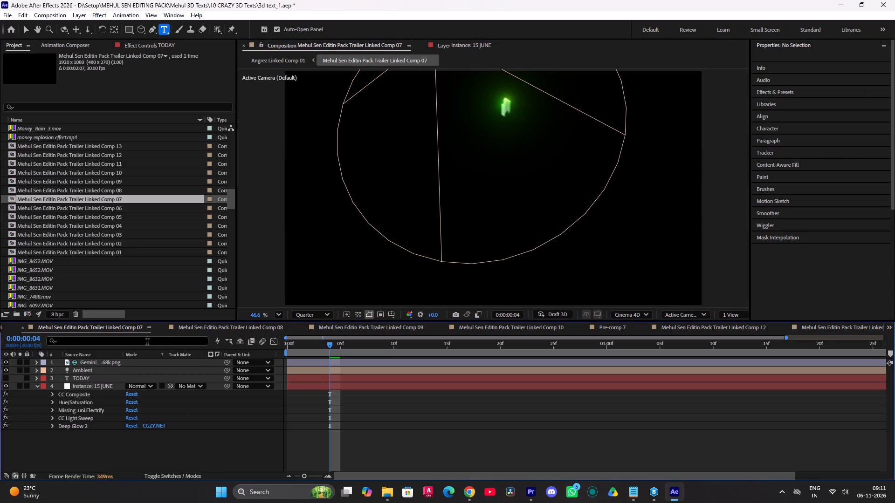
Return to Angrez Linked Comp 01 and preview the green TODAY text over the street footage from the first frame.
click(891, 325)
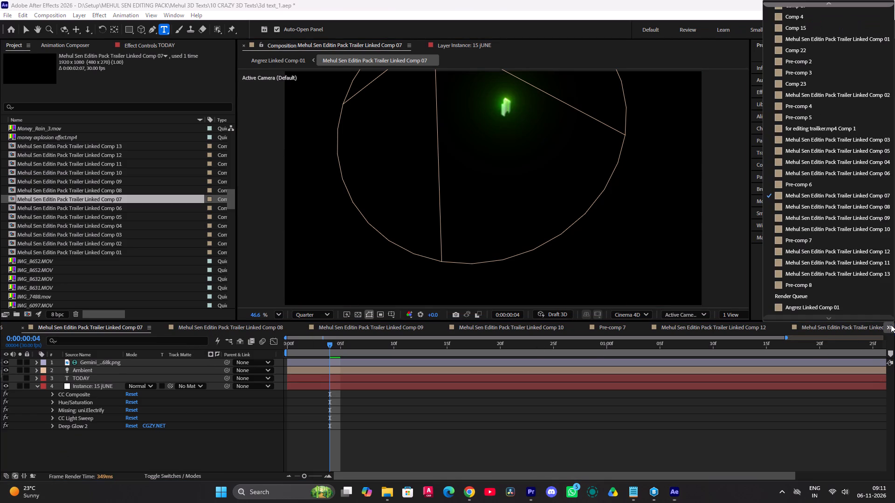
click(827, 312)
click(317, 407)
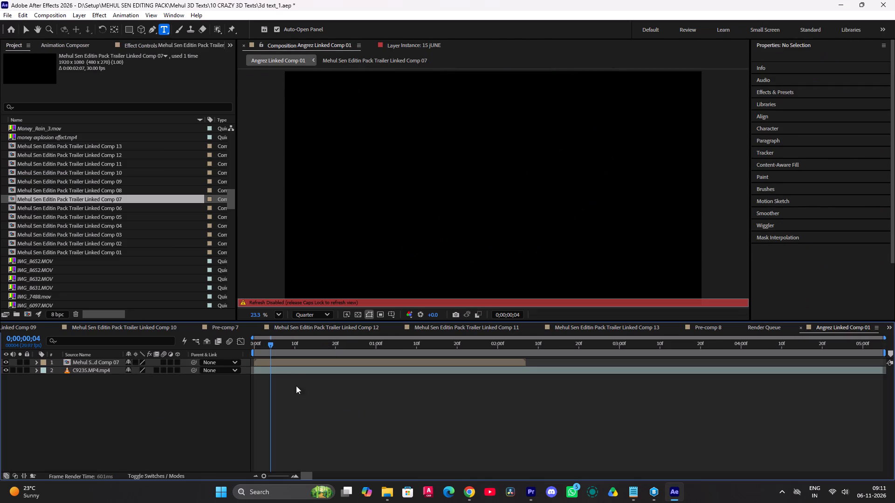
drag(268, 343, 300, 345)
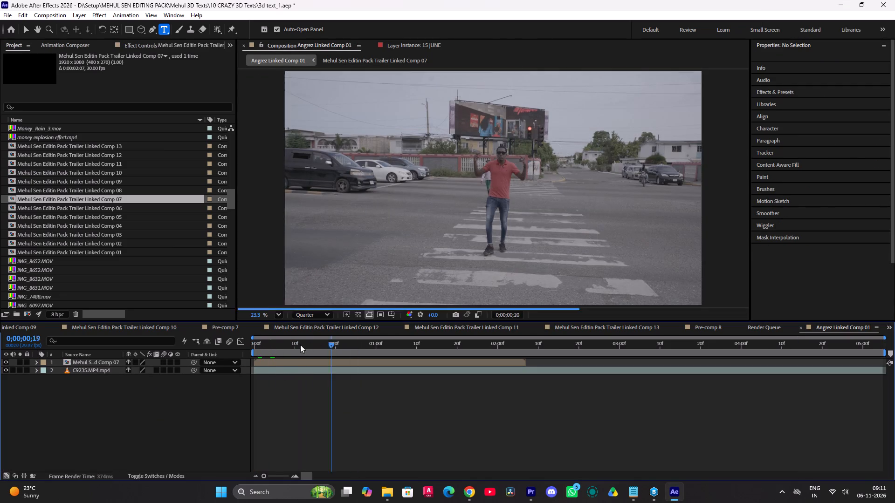
drag(300, 345, 248, 346)
key(space)
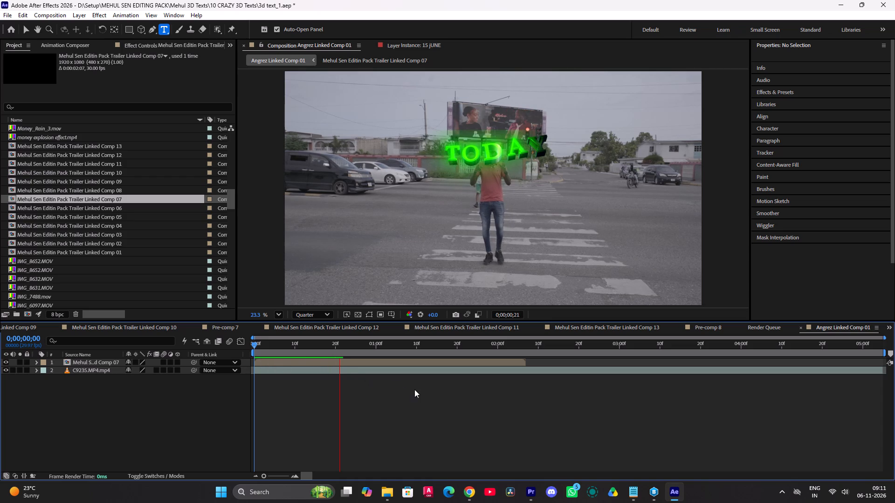
drag(344, 347, 234, 369)
key(space)
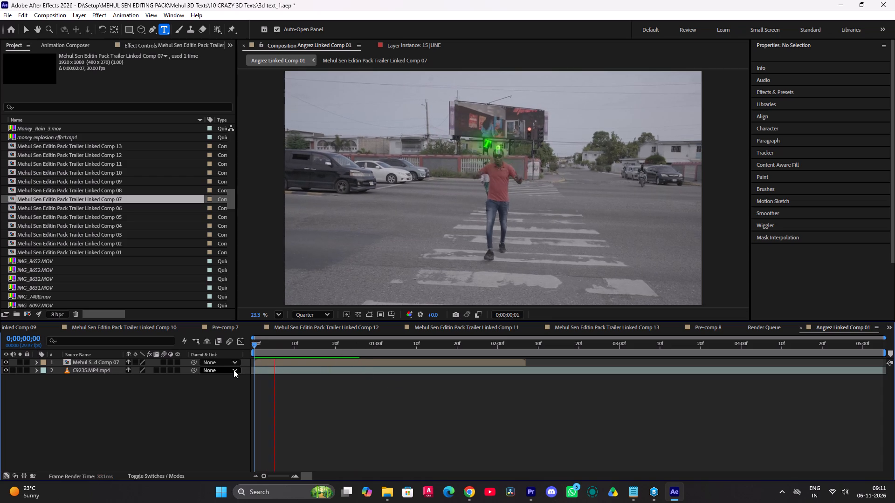
key(space)
drag(322, 346, 179, 369)
key(space)
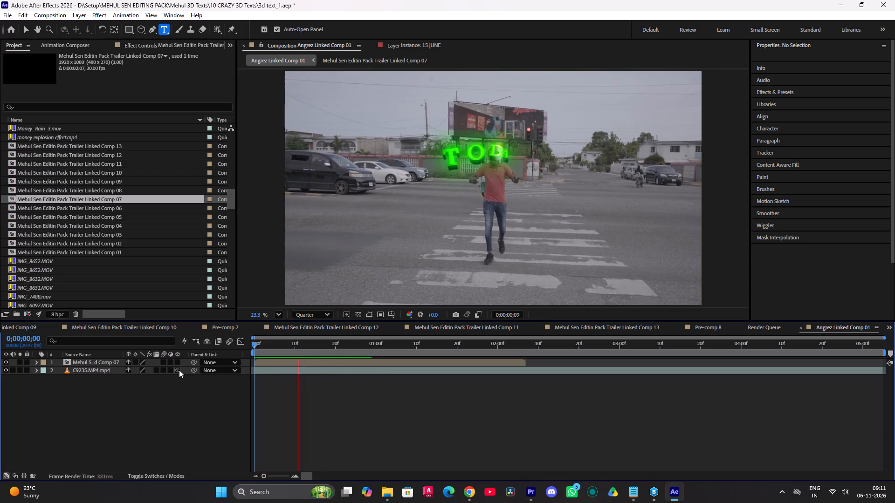
key(space)
drag(363, 346, 178, 373)
key(space)
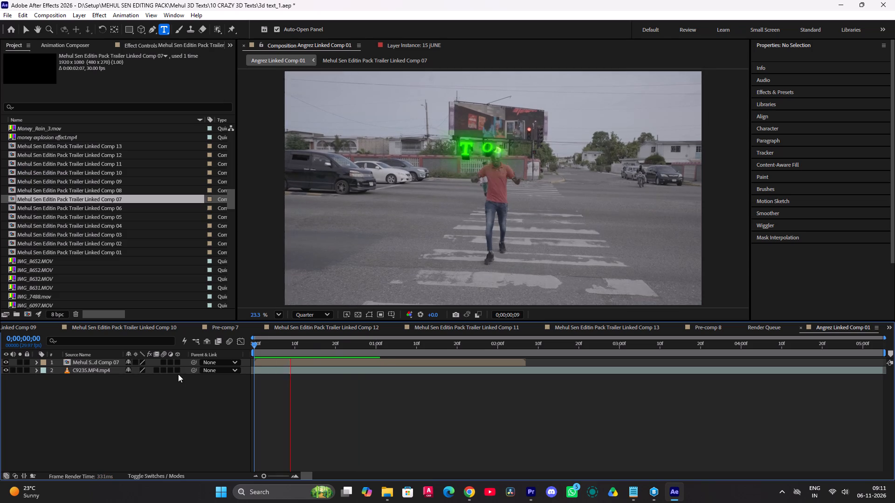
key(space)
drag(364, 343, 316, 351)
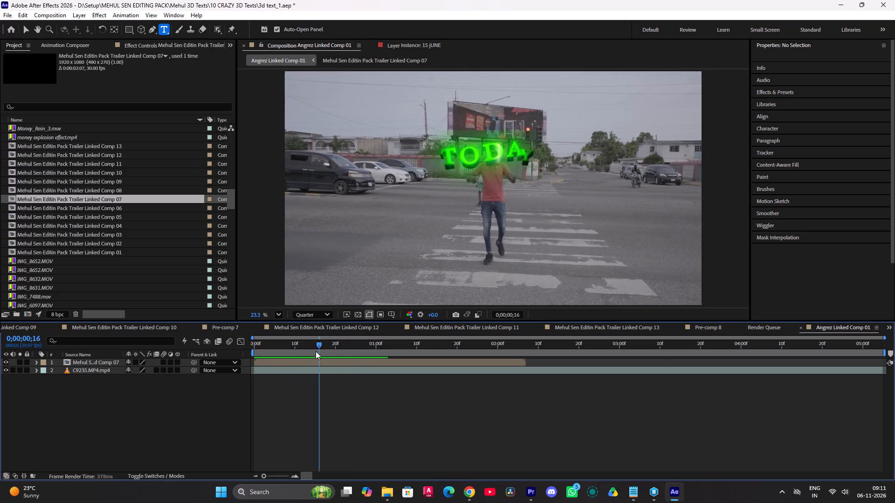
drag(316, 351, 229, 368)
key(space)
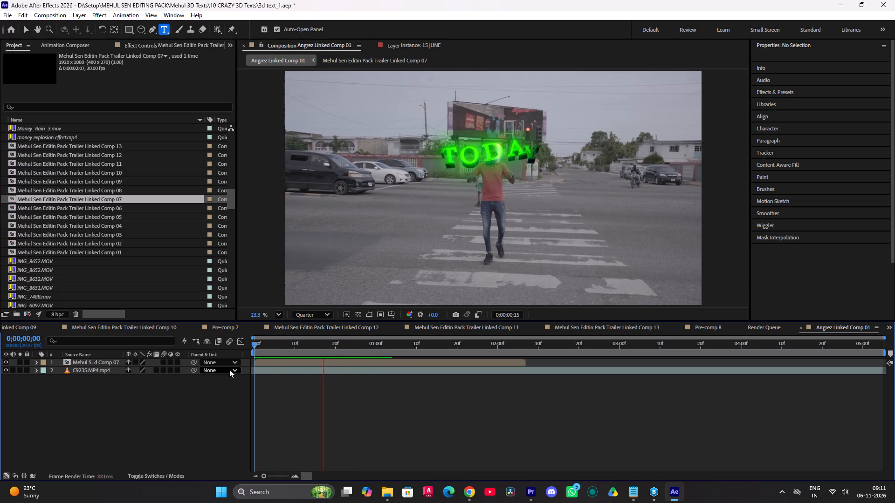
key(space)
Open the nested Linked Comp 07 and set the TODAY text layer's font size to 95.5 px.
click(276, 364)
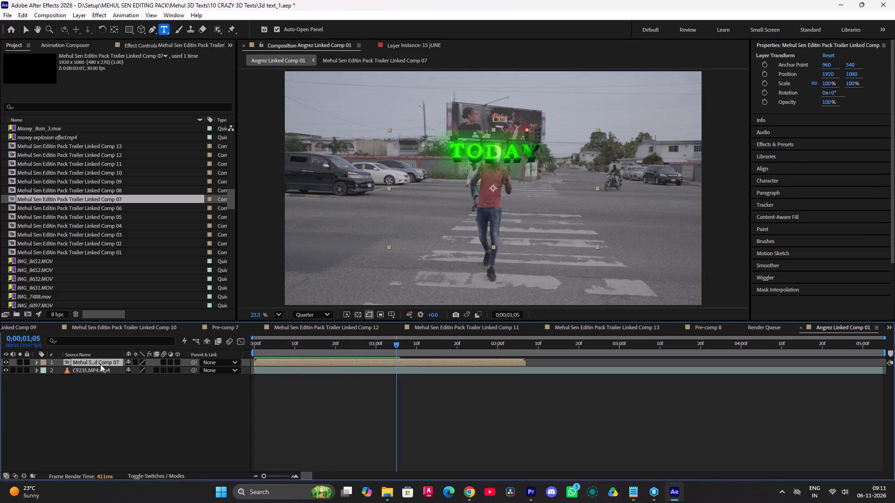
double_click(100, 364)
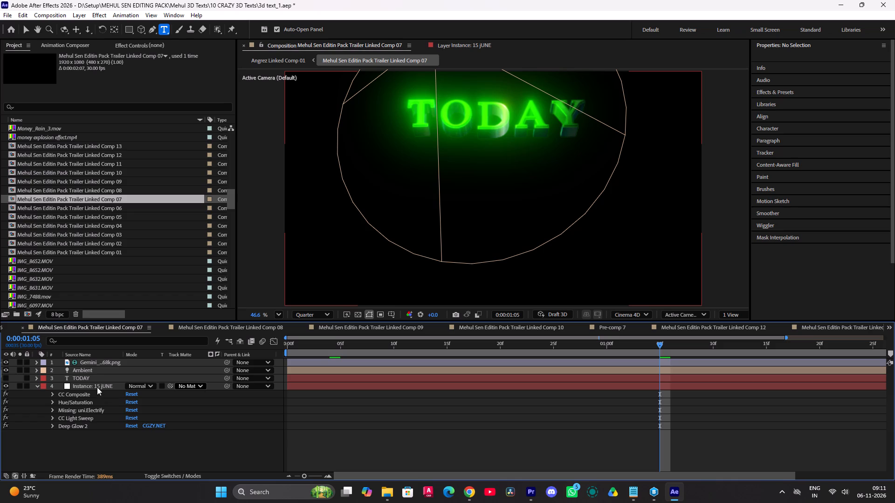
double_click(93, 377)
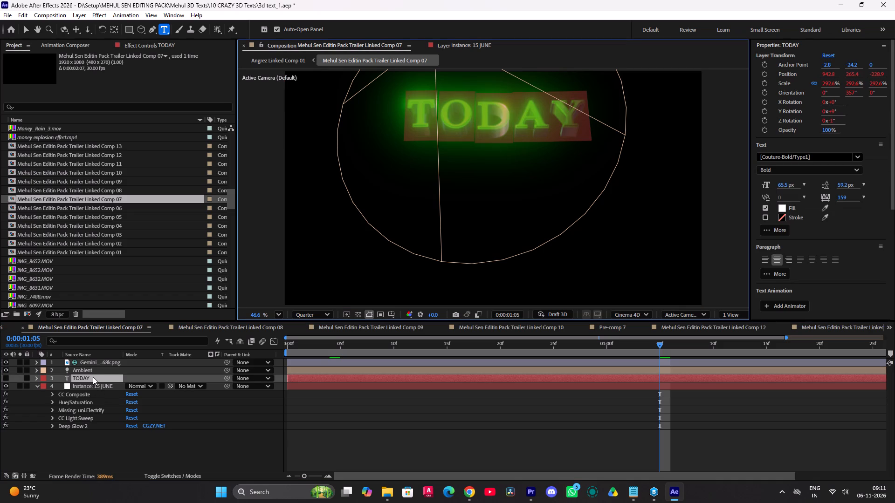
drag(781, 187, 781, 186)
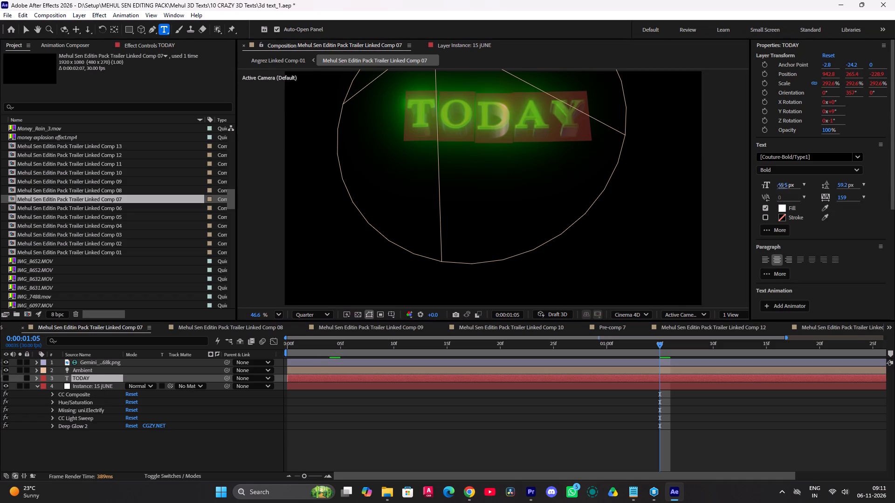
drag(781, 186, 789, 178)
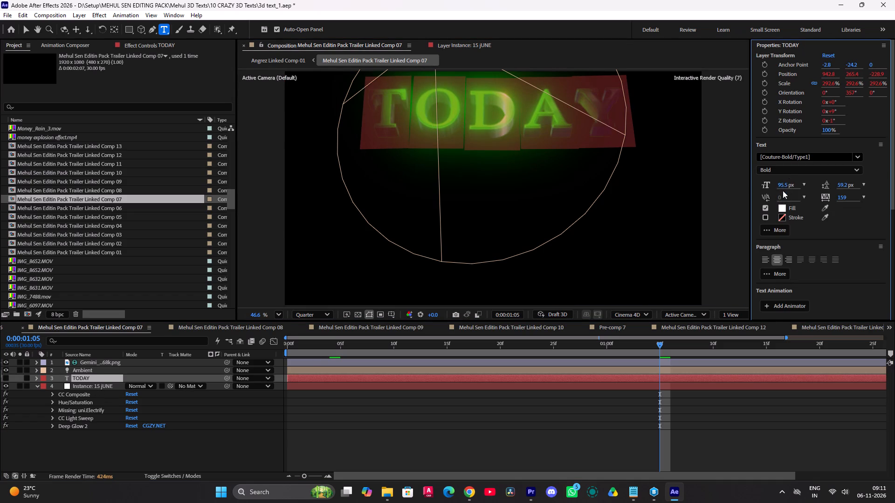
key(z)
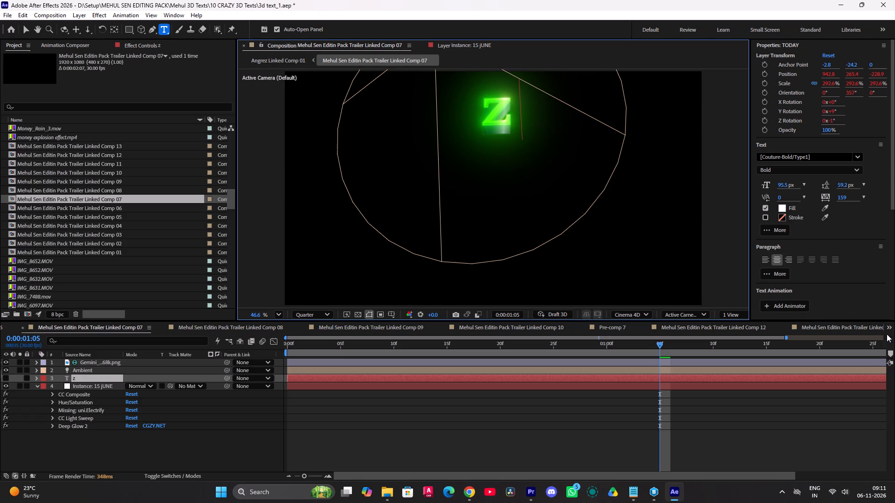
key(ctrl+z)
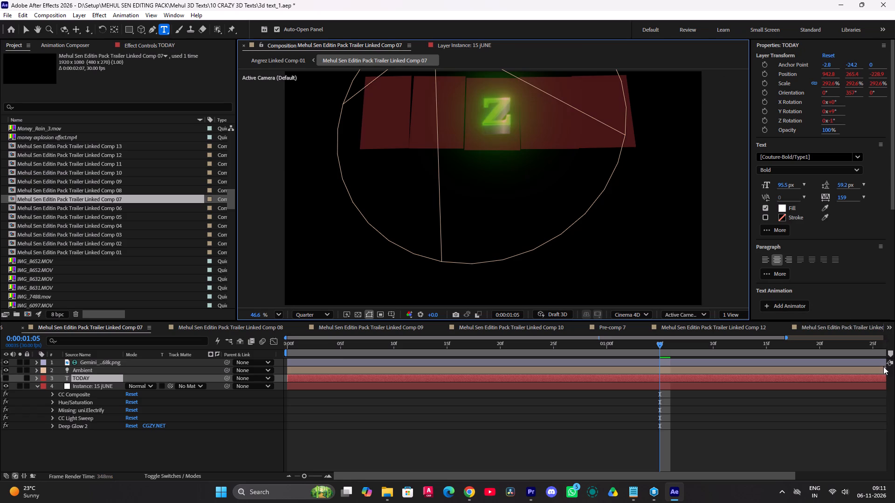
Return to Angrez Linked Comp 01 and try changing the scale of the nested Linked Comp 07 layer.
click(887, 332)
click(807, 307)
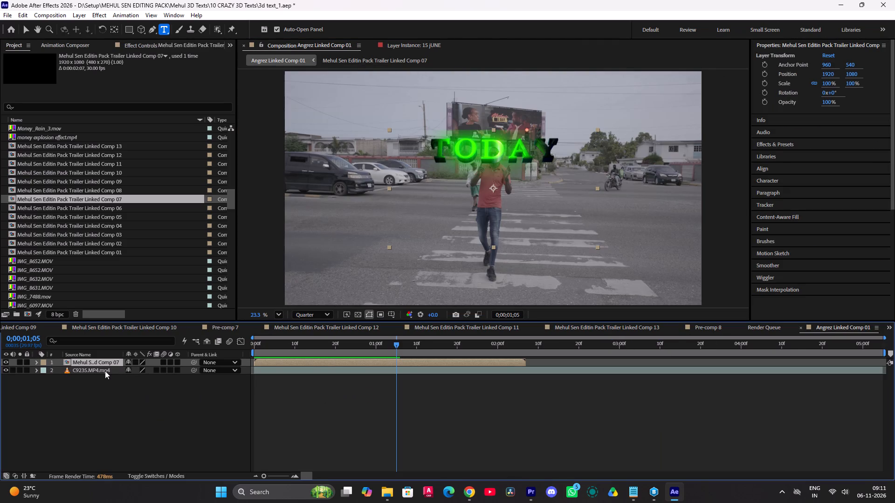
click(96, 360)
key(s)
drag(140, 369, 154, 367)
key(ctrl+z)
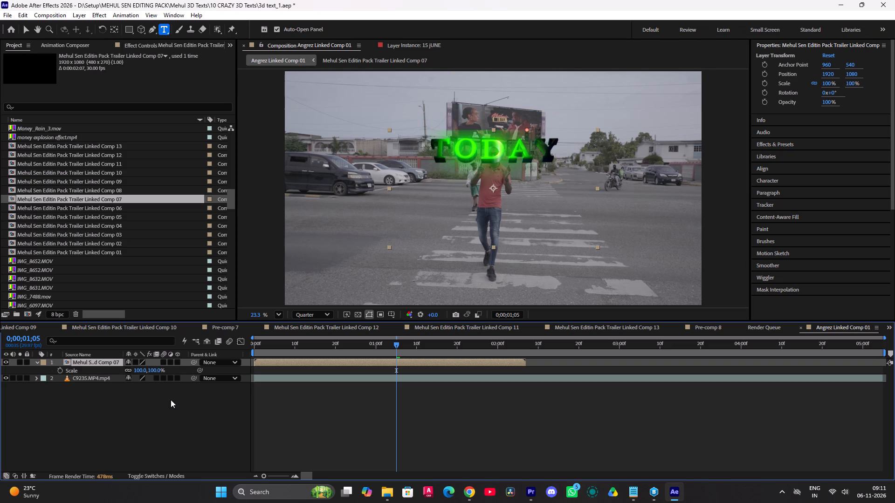
Undo the font size increase and the TODAY text replacement made inside Linked Comp 07.
click(158, 422)
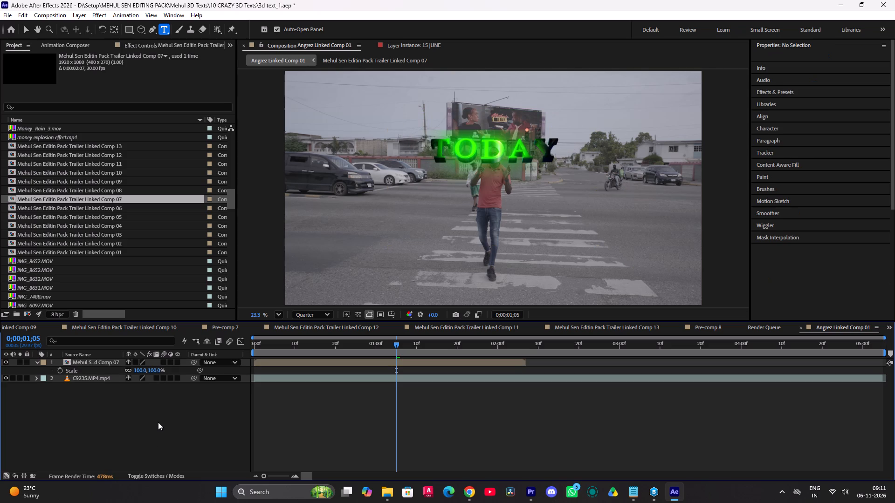
key(ctrl+z)
key(ctrl+z)
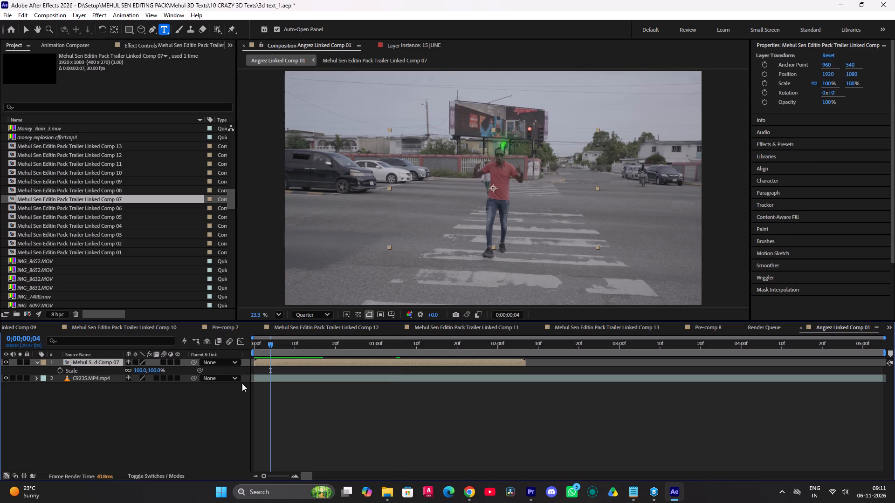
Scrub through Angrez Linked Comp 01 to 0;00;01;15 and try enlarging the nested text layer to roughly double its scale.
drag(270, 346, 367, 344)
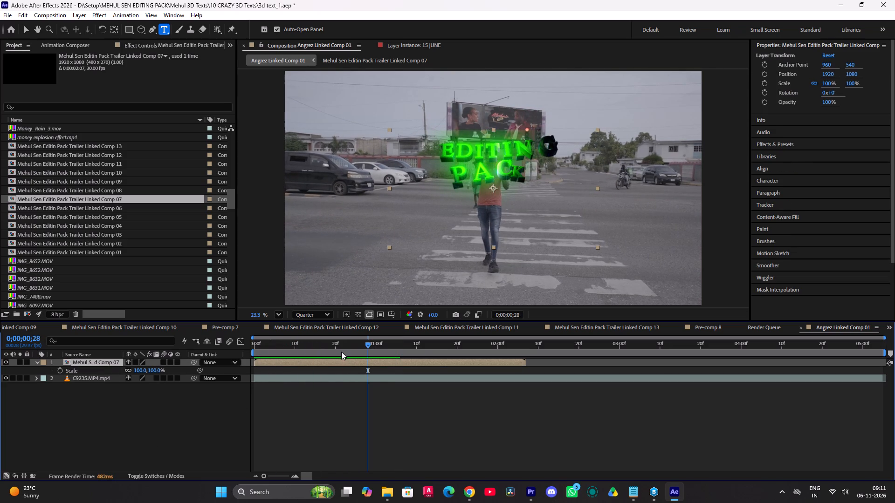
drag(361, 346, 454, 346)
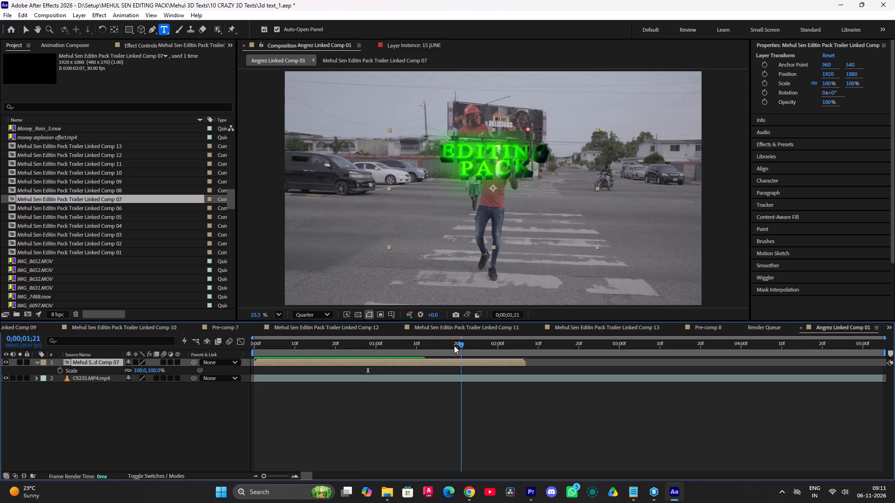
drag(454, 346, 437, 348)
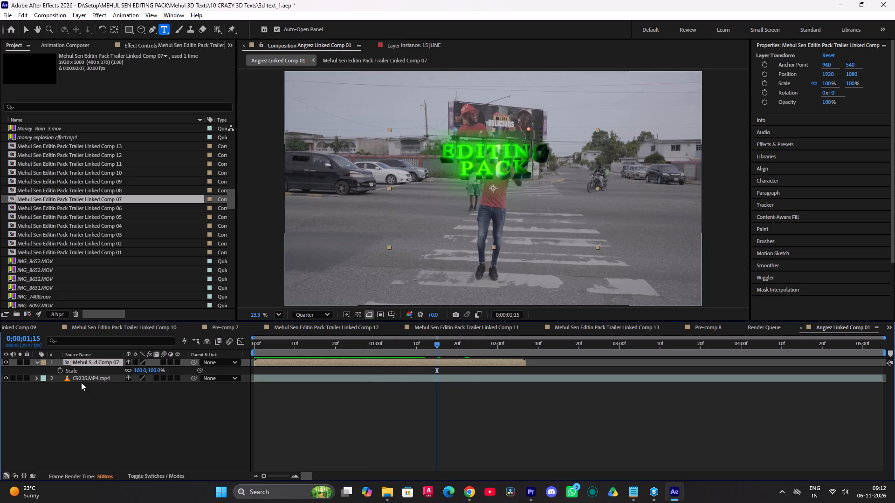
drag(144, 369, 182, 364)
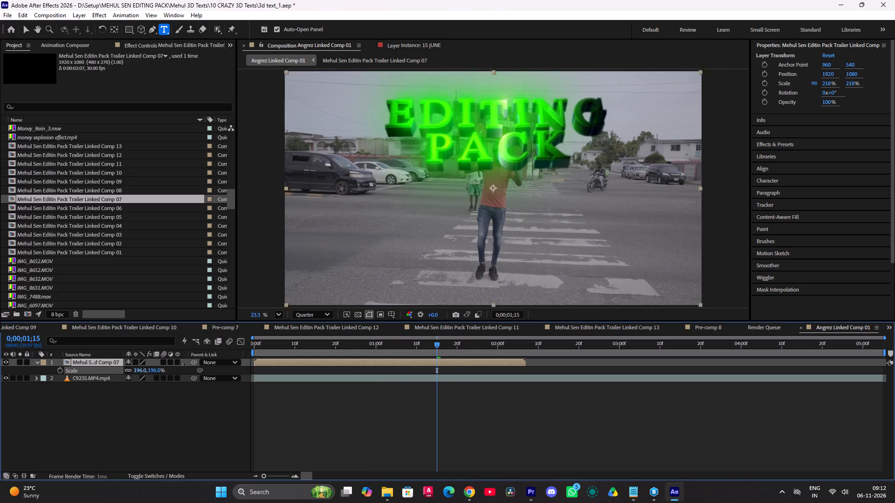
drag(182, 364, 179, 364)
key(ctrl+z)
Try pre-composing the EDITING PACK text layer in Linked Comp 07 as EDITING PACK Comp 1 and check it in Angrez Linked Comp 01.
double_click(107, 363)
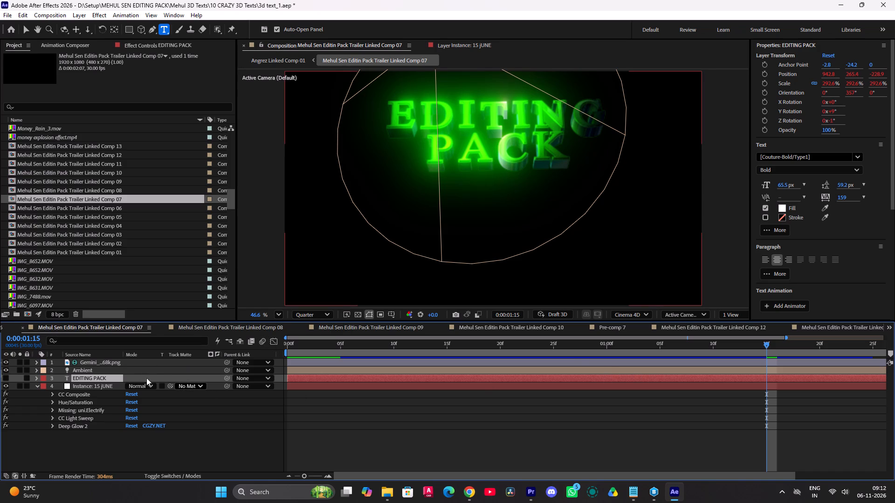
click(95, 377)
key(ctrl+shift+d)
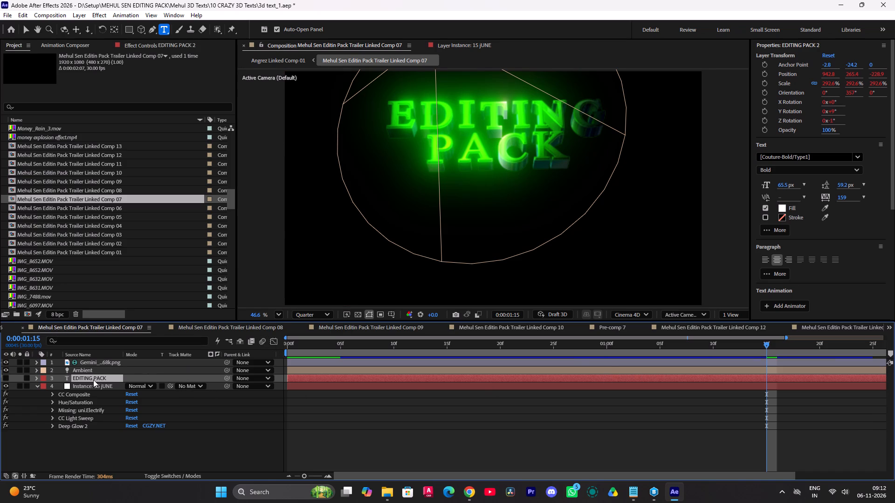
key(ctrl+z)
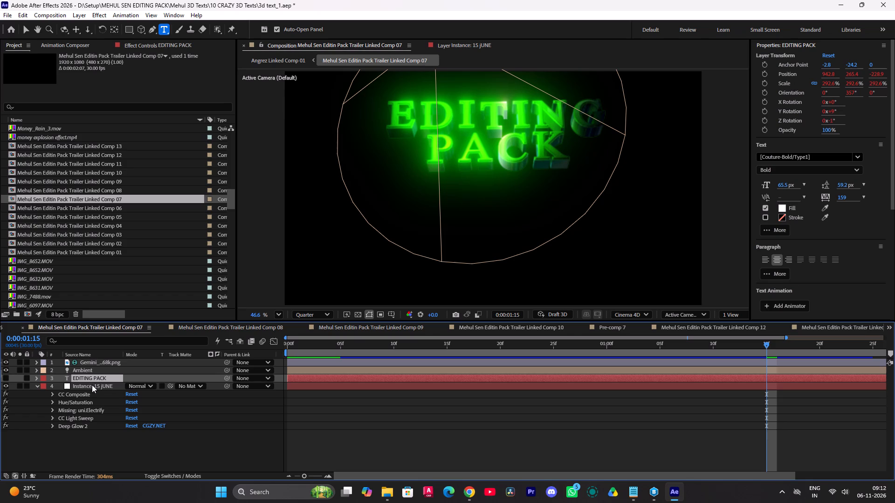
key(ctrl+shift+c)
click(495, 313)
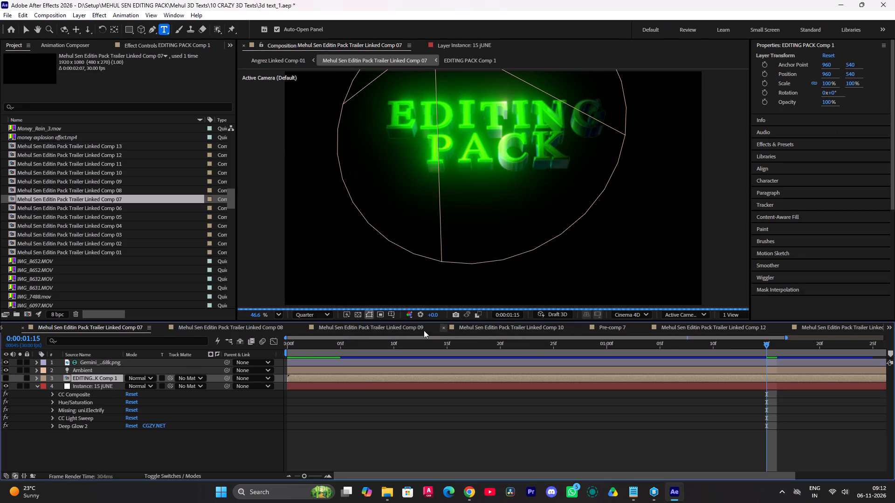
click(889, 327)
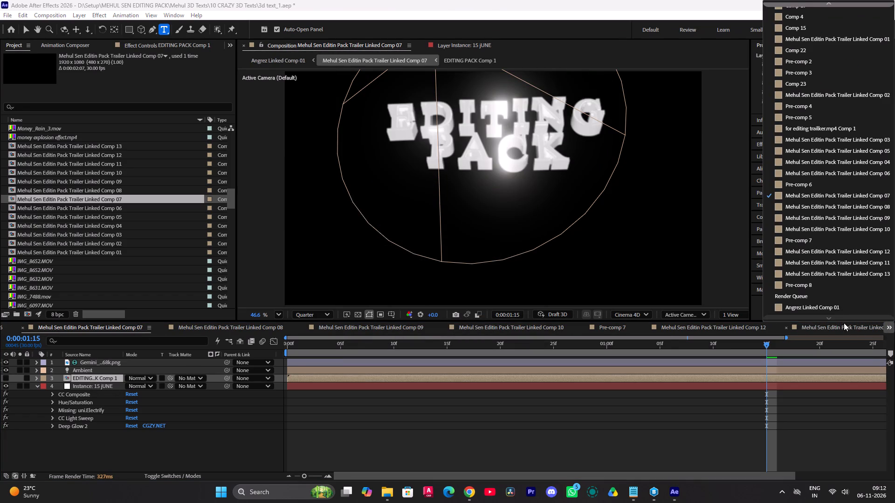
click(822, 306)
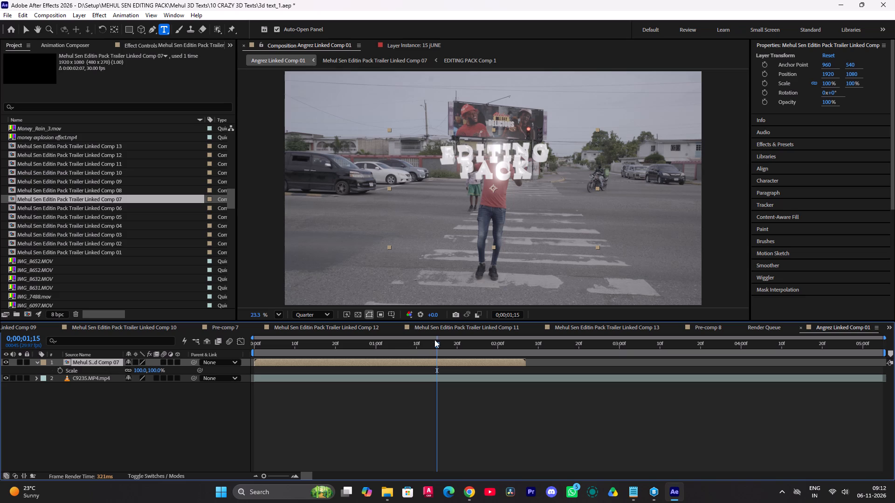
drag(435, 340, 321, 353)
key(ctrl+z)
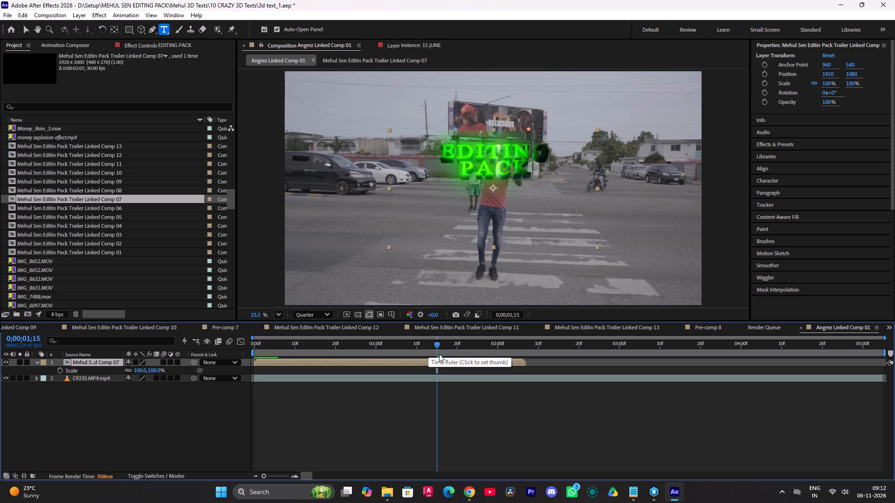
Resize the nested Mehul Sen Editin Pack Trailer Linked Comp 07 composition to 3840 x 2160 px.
drag(442, 342, 252, 380)
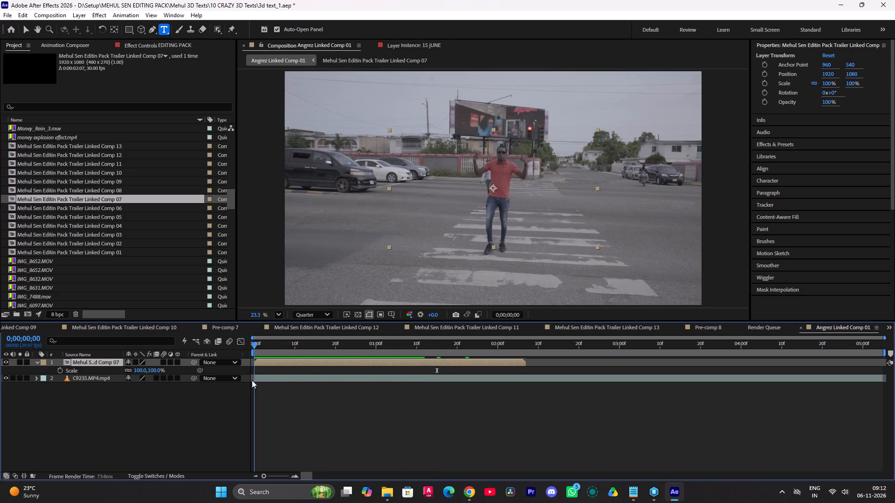
drag(252, 380, 241, 375)
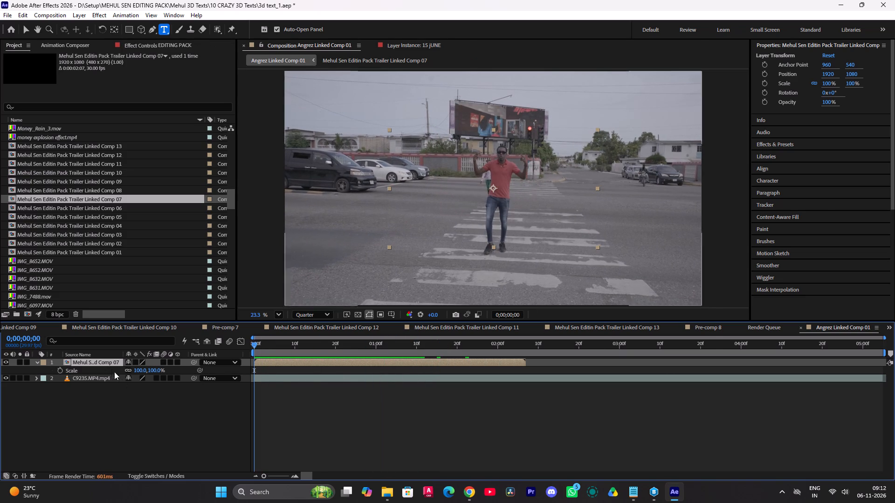
double_click(108, 360)
click(104, 387)
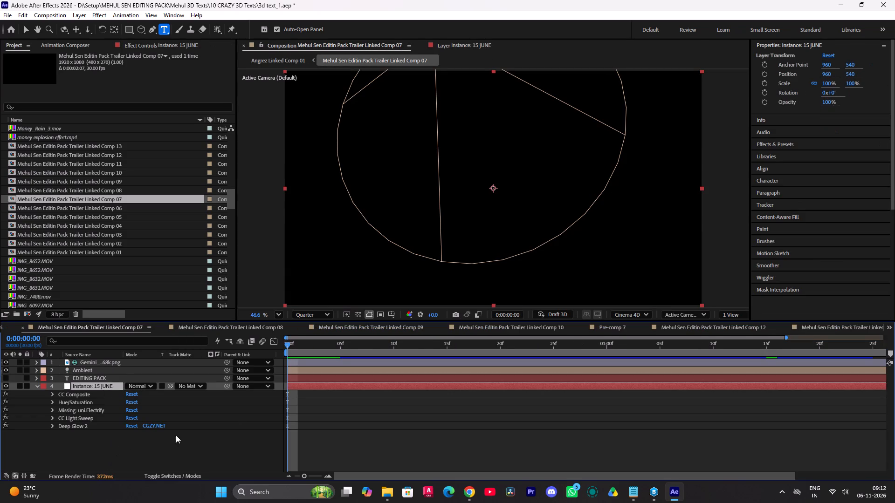
click(276, 317)
click(294, 136)
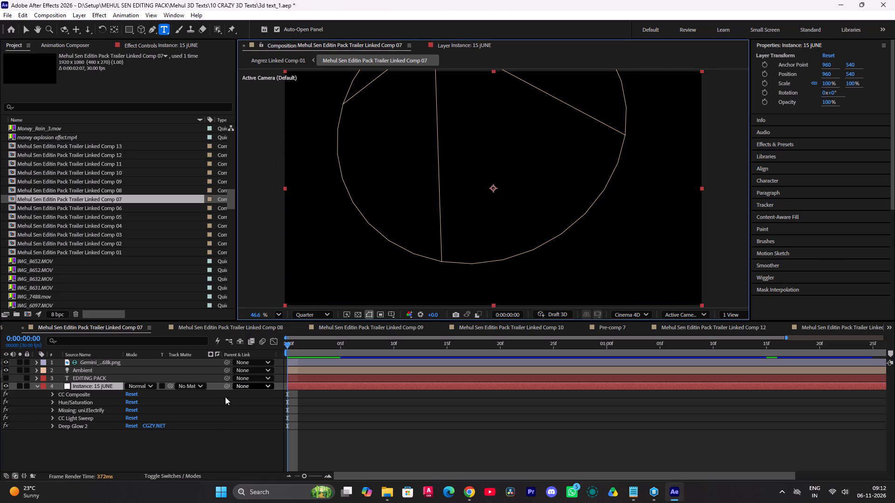
click(194, 452)
key(ctrl+k)
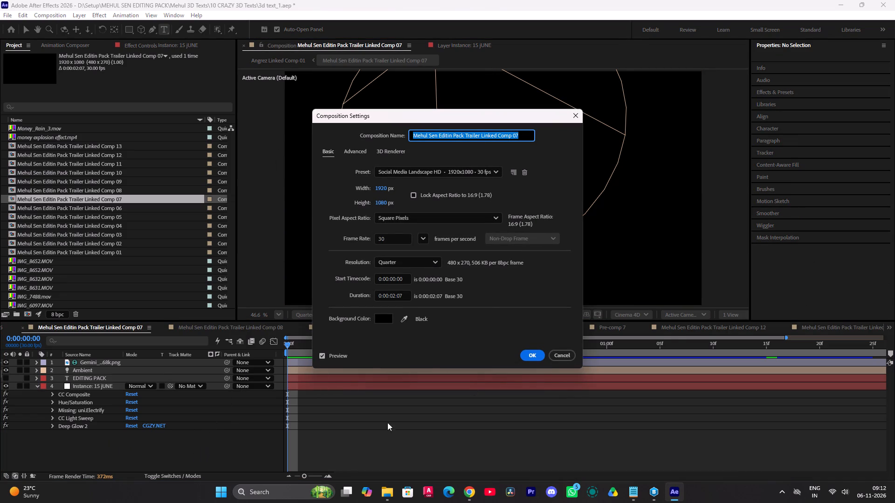
click(386, 189)
key(3)
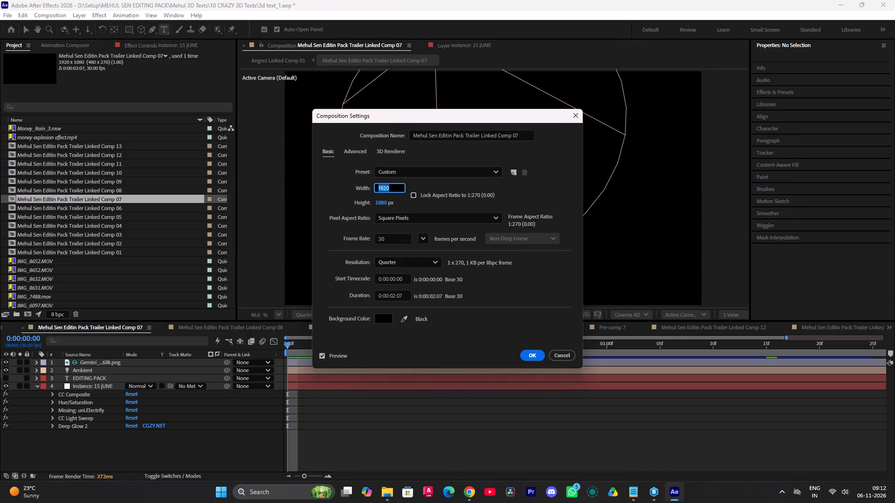
text(84)
key(0)
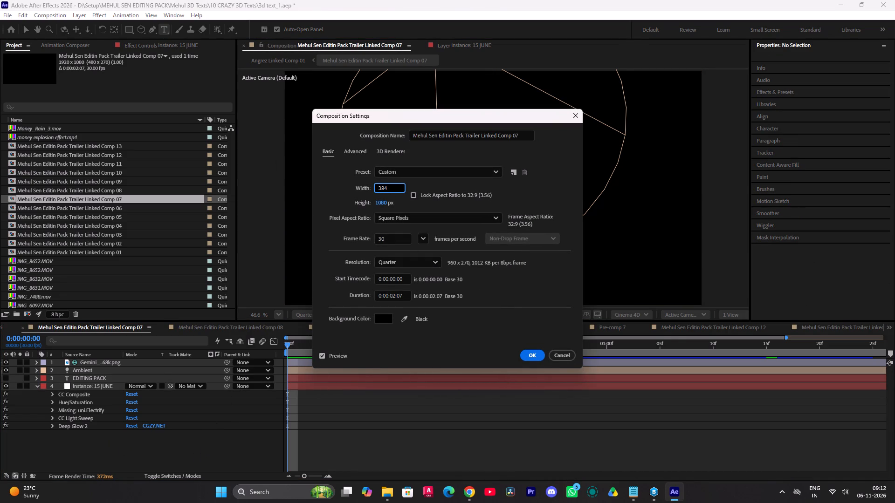
click(387, 200)
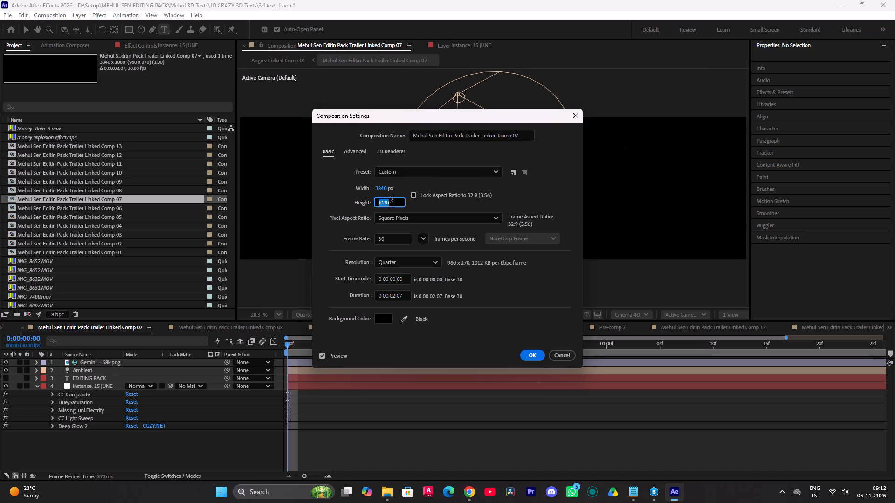
text(2160)
key(Return)
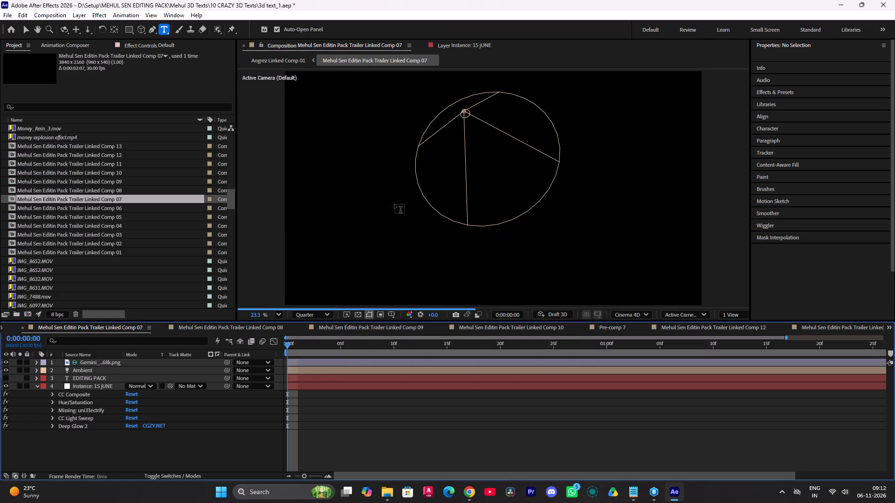
click(277, 313)
click(299, 144)
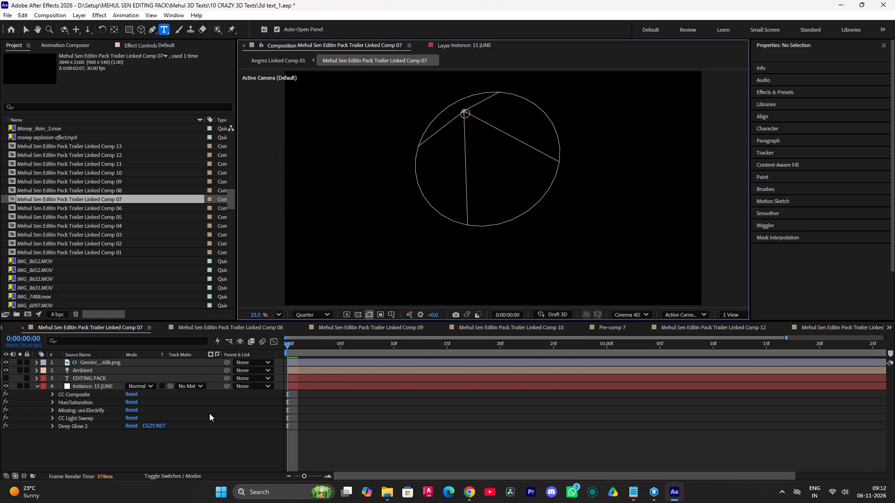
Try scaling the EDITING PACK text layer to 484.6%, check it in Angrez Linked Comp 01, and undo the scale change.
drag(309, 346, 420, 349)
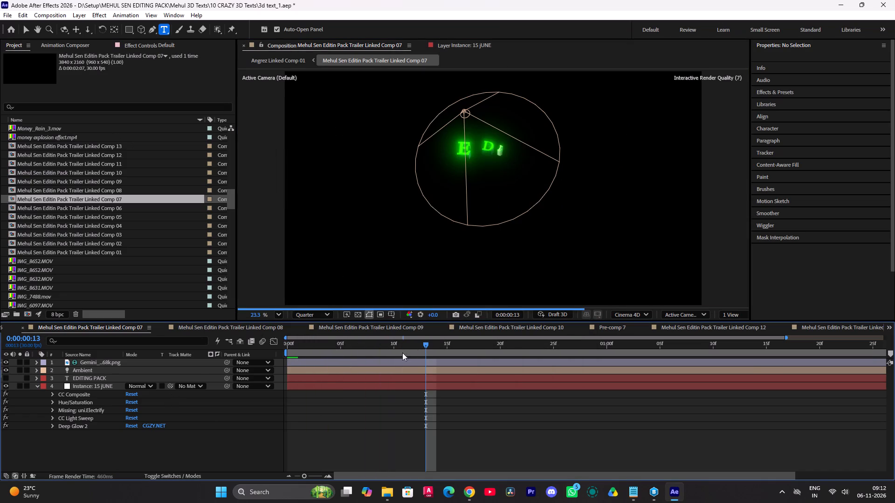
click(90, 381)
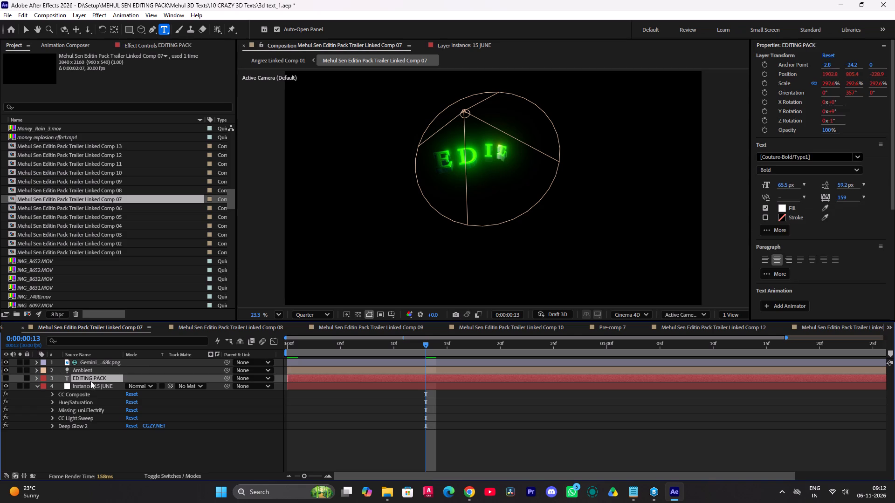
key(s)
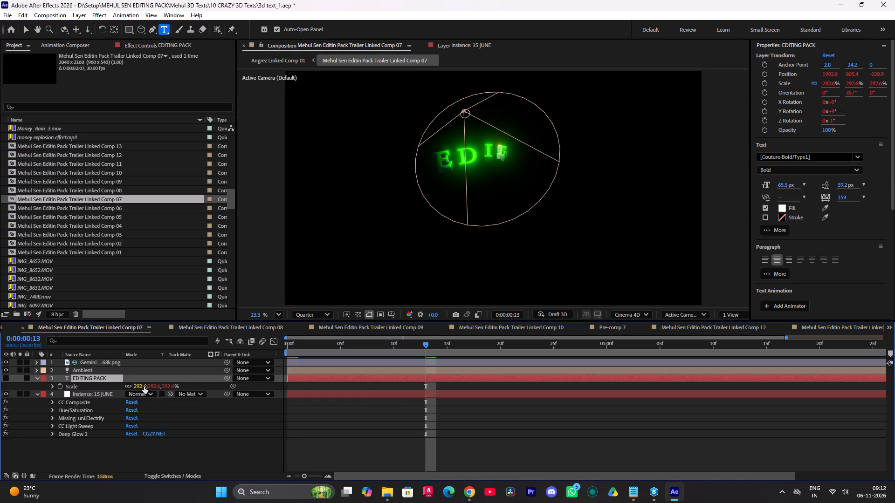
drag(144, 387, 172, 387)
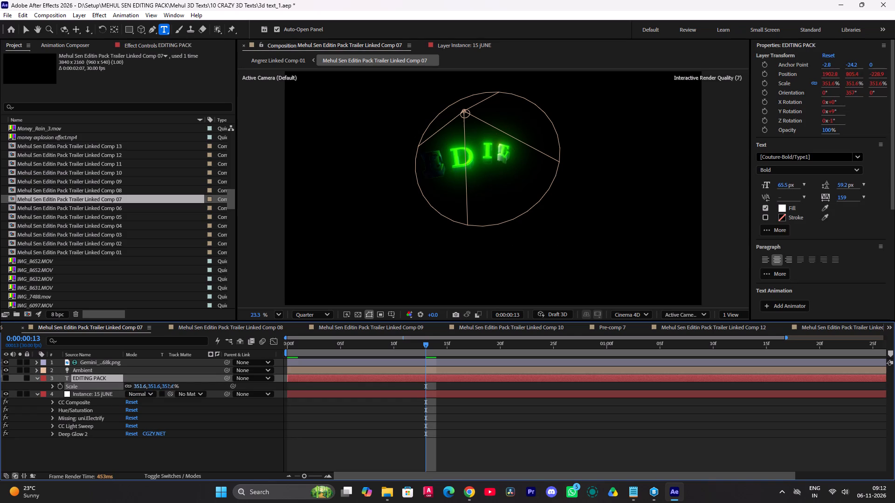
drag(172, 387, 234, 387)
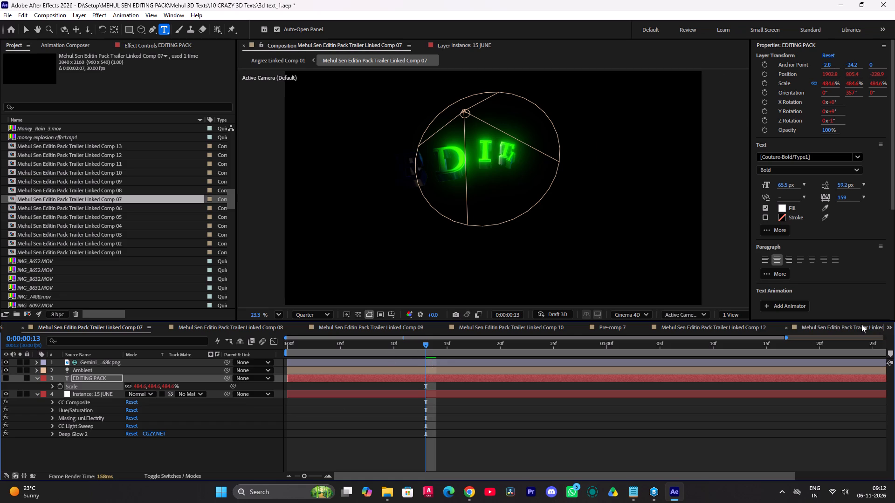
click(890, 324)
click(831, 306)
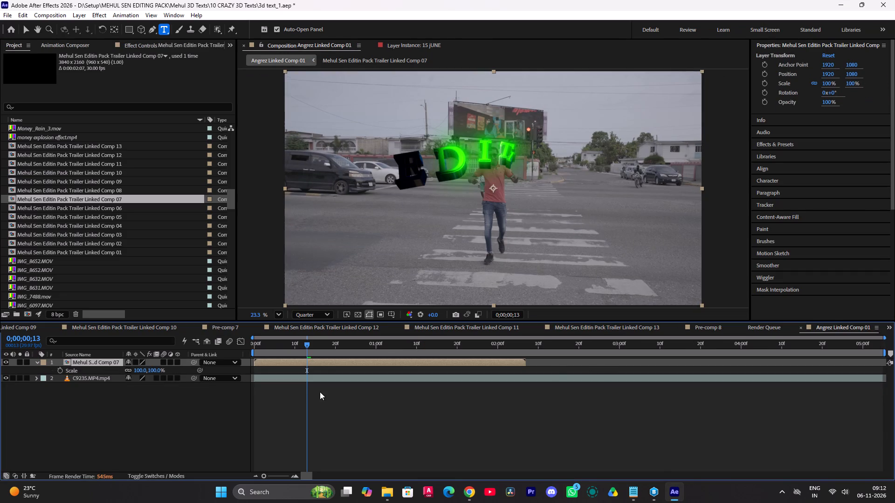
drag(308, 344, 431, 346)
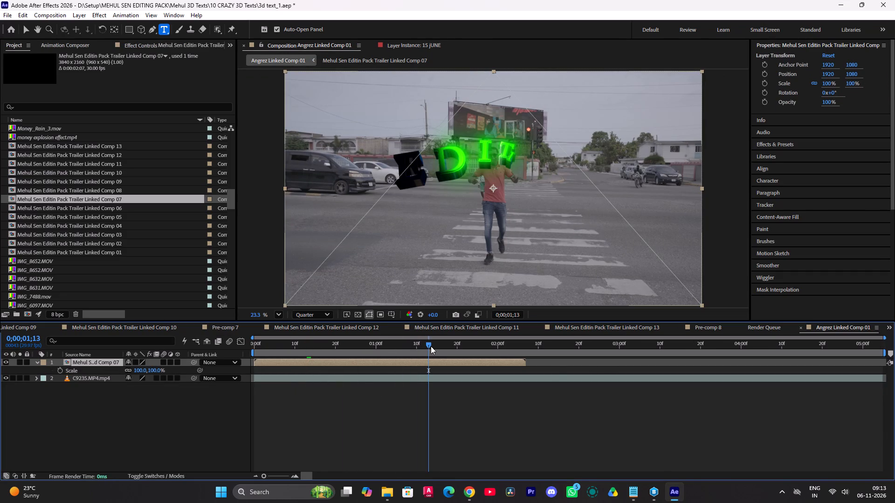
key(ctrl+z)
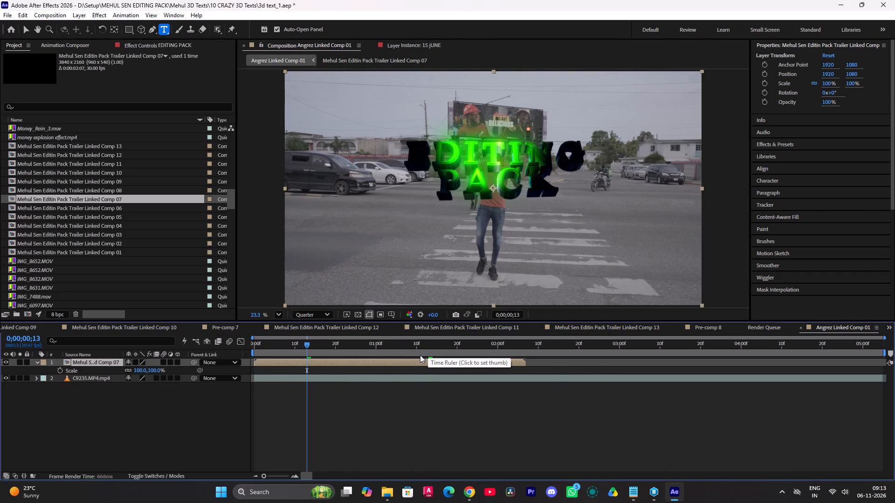
Set the nested Linked Comp 07 layer's scale to 173% in Angrez Linked Comp 01 and preview it from the start.
drag(309, 346, 353, 346)
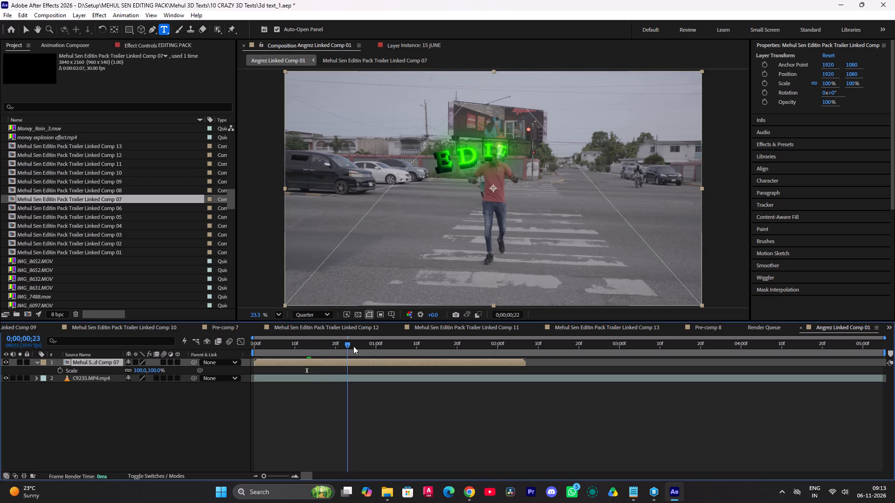
drag(353, 346, 372, 347)
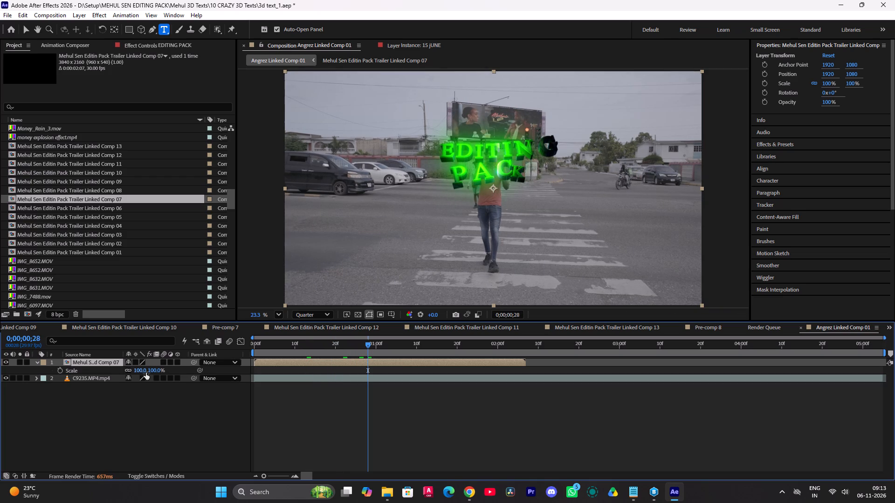
drag(143, 372, 208, 364)
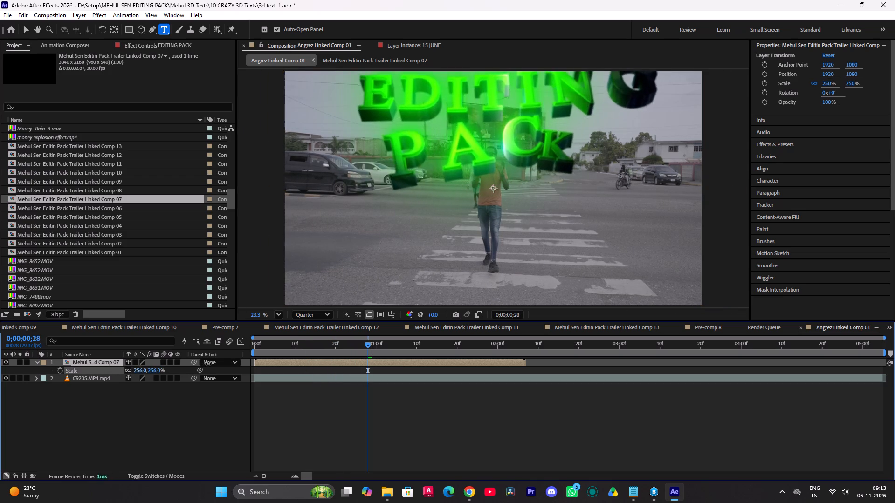
drag(208, 364, 166, 370)
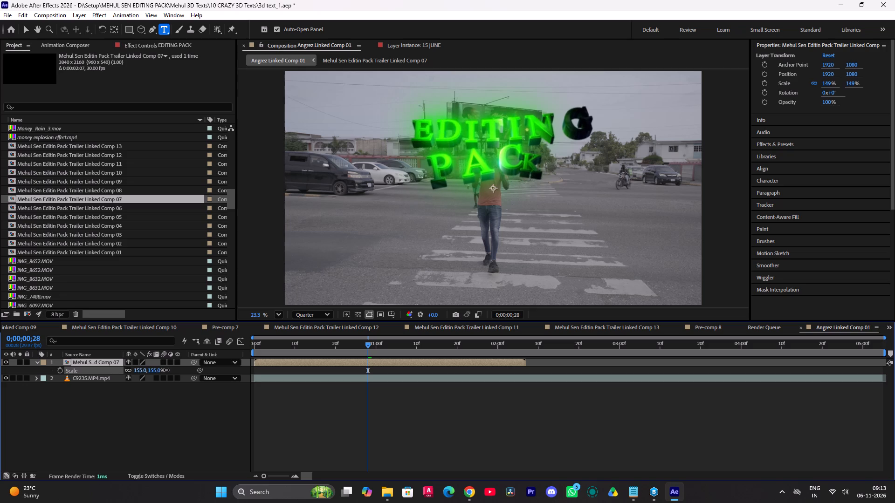
drag(166, 370, 174, 369)
drag(363, 345, 178, 372)
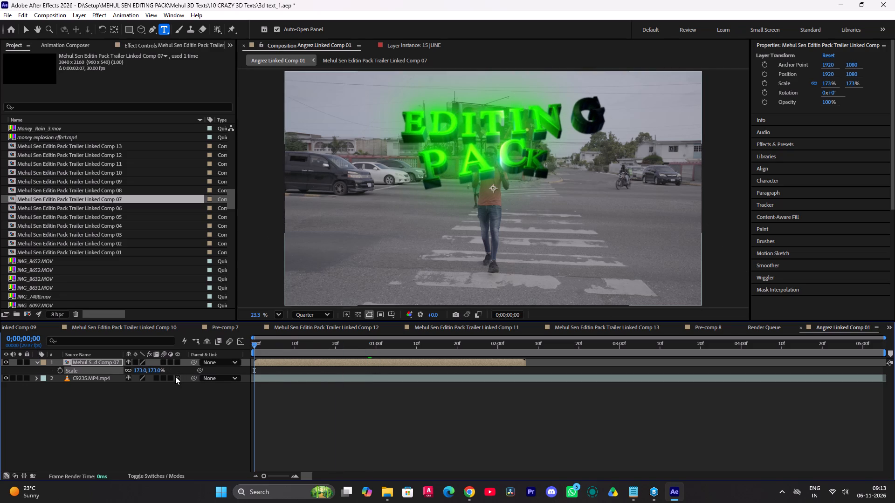
key(space)
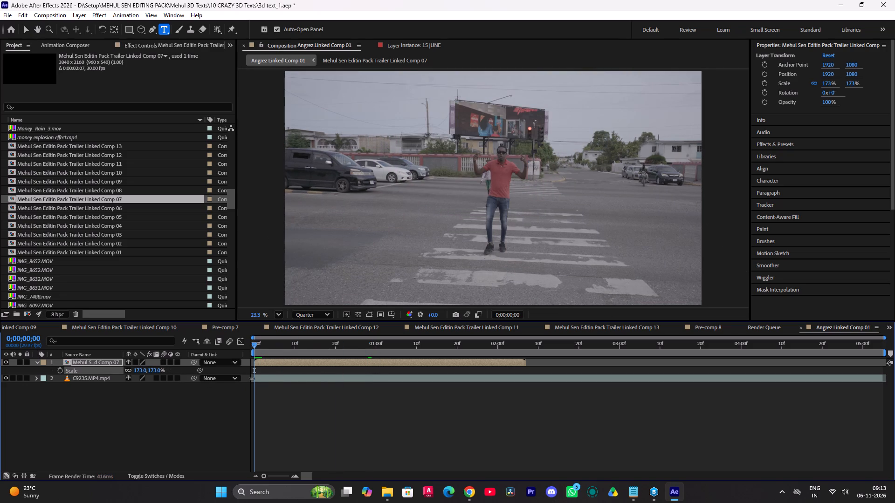
drag(273, 347, 174, 364)
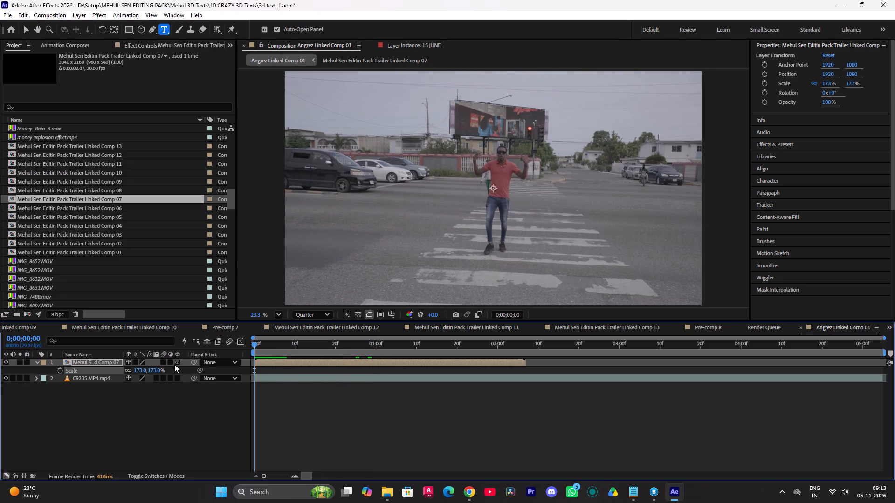
key(space)
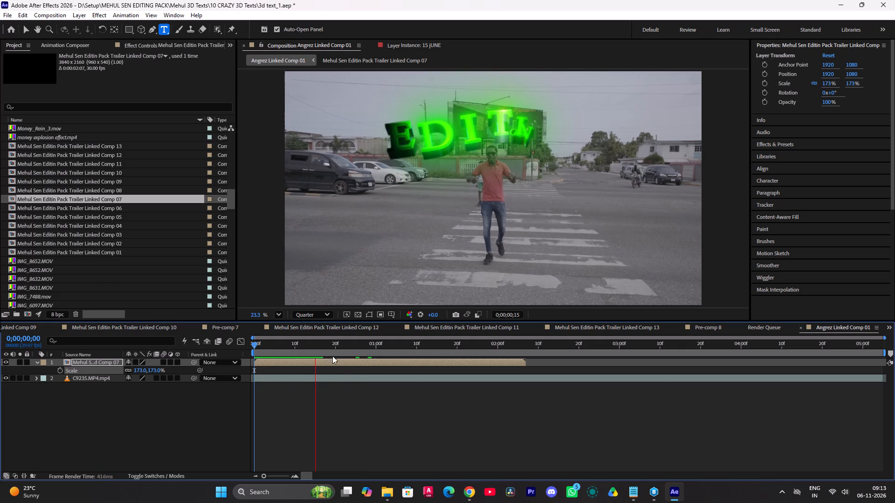
drag(322, 348, 223, 361)
key(space)
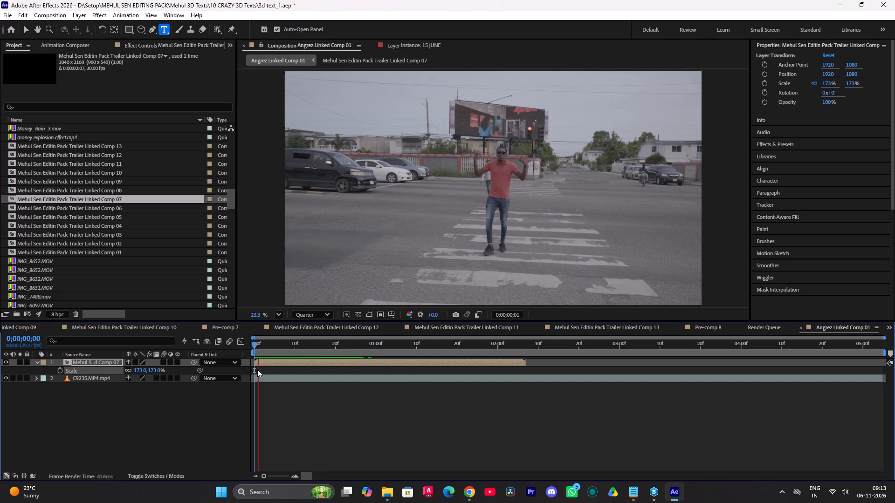
Replace the EDITING PACK text inside Linked Comp 07 with TODAY in capitals.
double_click(347, 360)
double_click(93, 379)
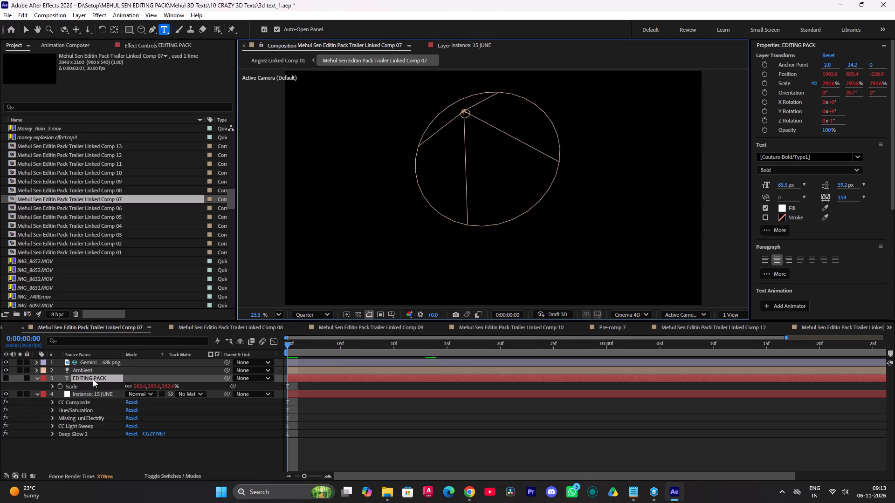
double_click(93, 379)
drag(298, 348, 347, 350)
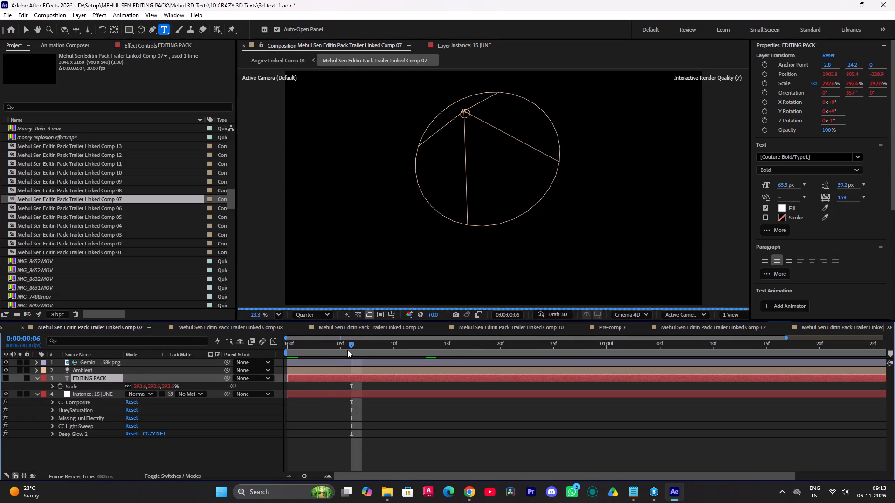
drag(356, 345, 376, 343)
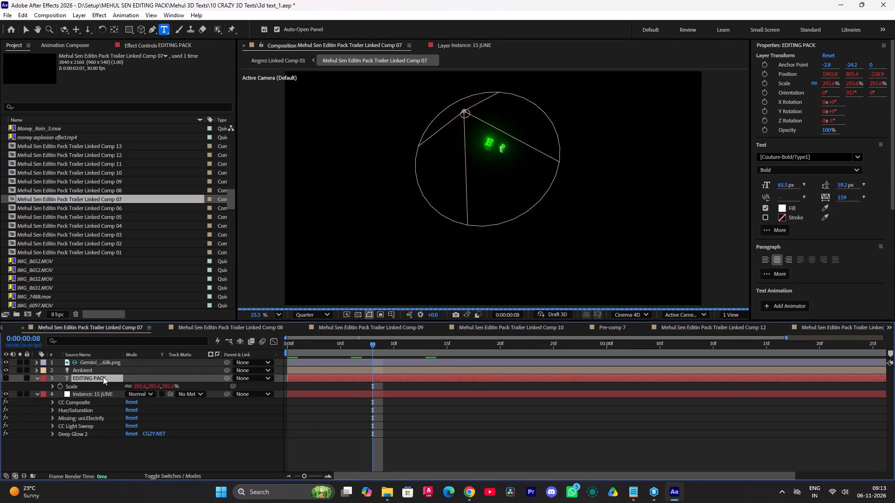
double_click(103, 377)
key(BackSpace)
text(today)
key(ctrl+a)
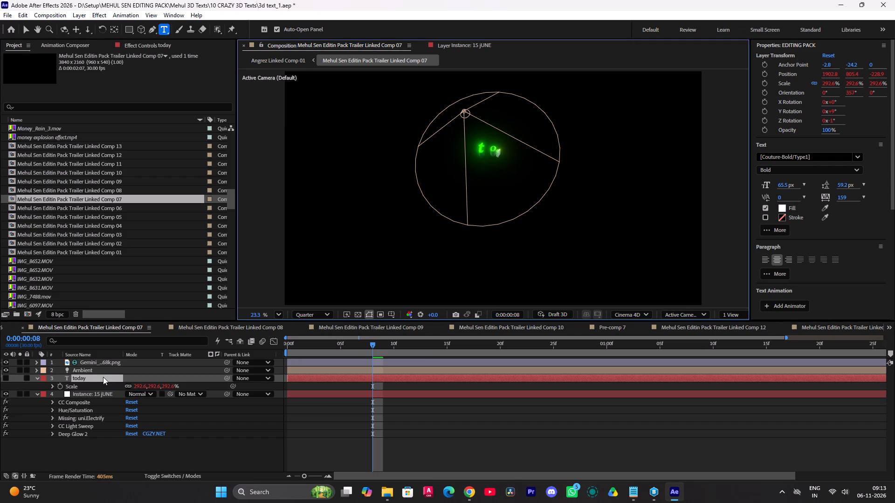
text(TODAY)
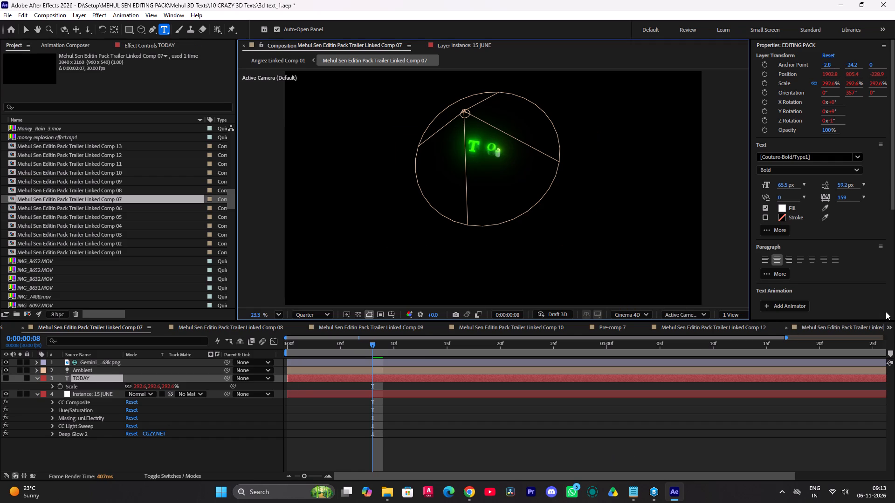
Return to Angrez Linked Comp 01 and preview the TODAY text over the clip from the start.
click(891, 325)
click(812, 304)
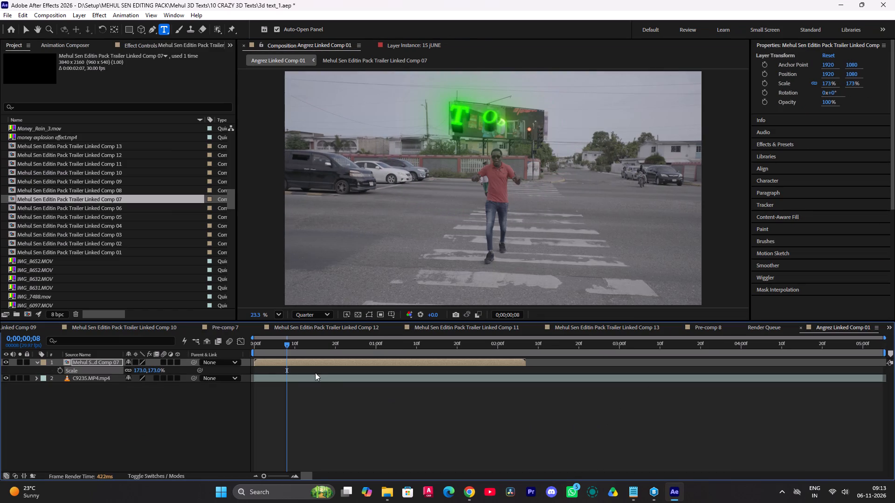
drag(285, 345, 197, 353)
click(270, 430)
key(space)
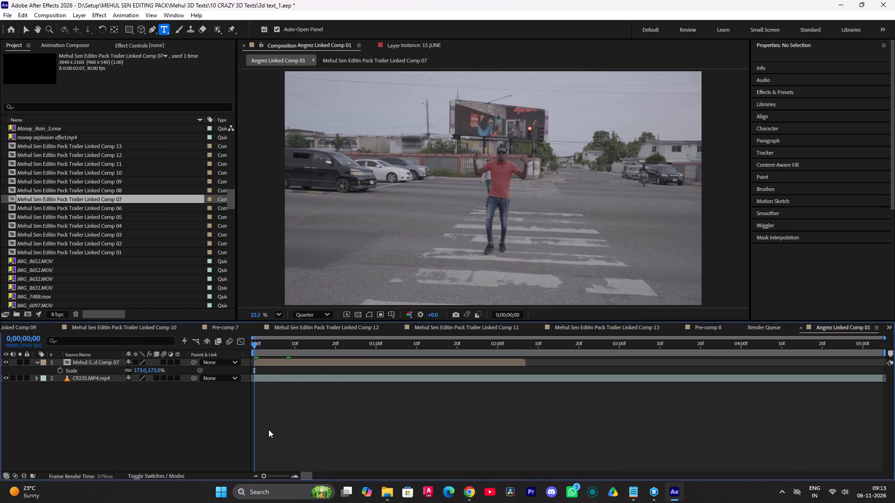
drag(277, 347, 291, 347)
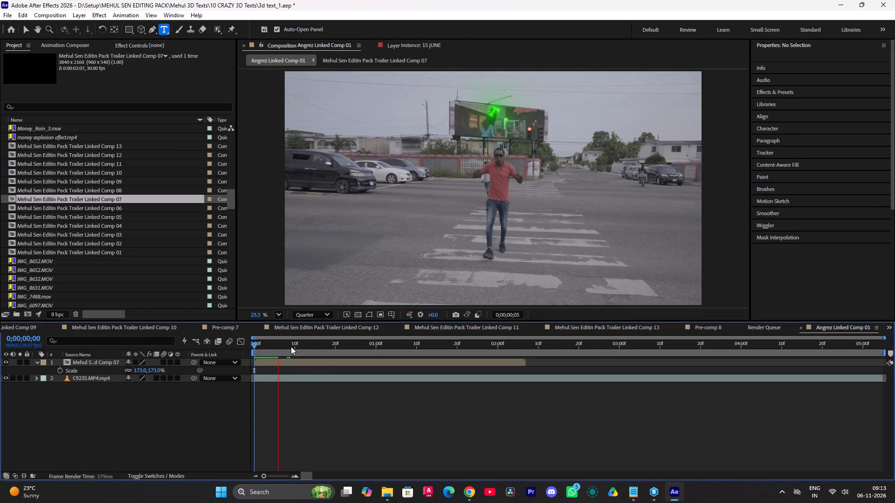
drag(291, 347, 218, 365)
key(space)
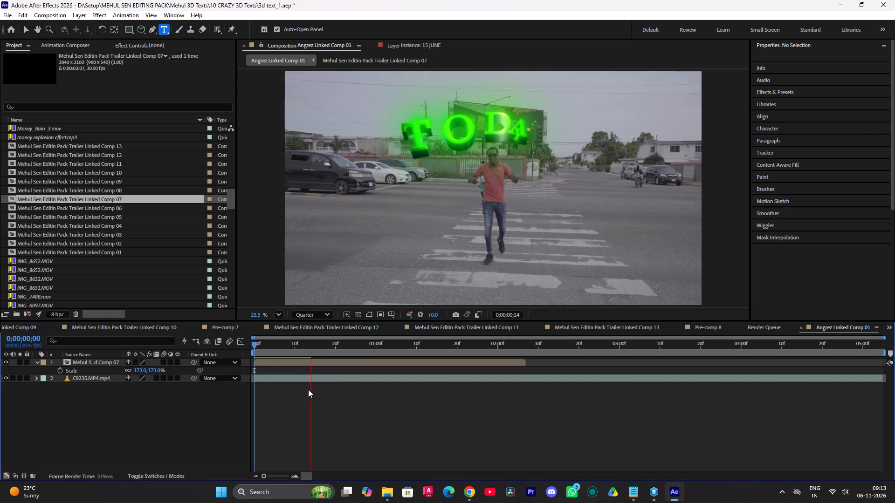
Turn on the audio of the C9235.MP4 layer, leaving the layer unsoloed.
click(17, 376)
click(15, 378)
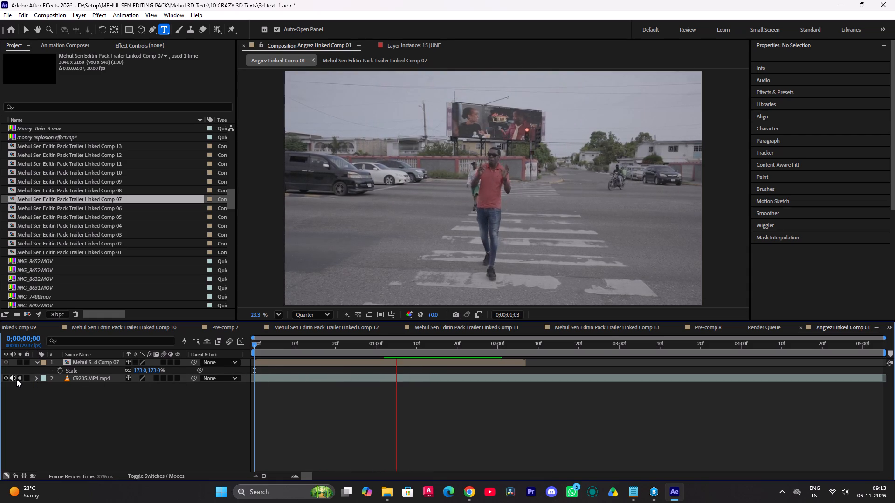
click(18, 379)
Replay the opening of Angrez Linked Comp 01 with sound to check the TODAY text's timing against the clip.
drag(337, 343, 158, 379)
key(space)
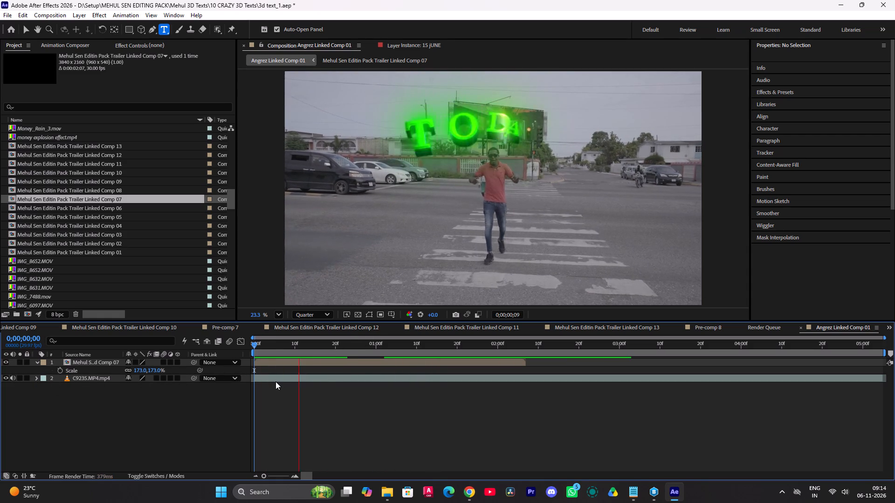
key(space)
drag(363, 346, 197, 378)
key(space)
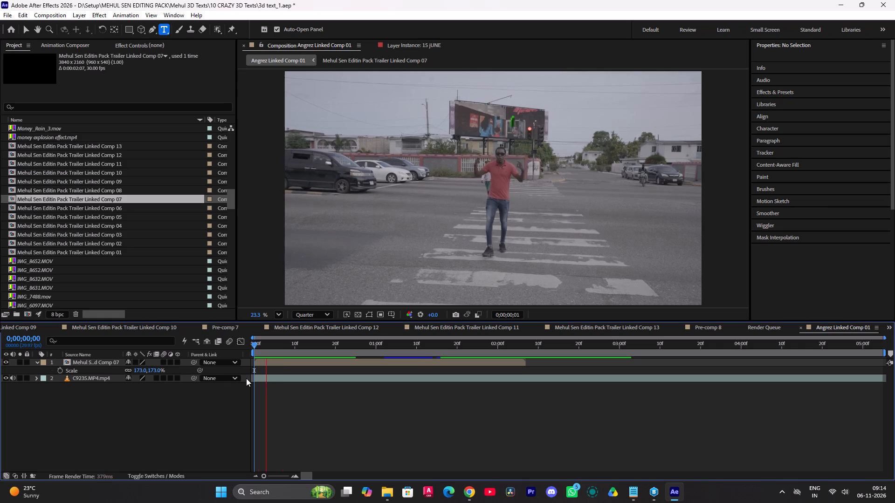
key(space)
drag(341, 350, 245, 366)
key(space)
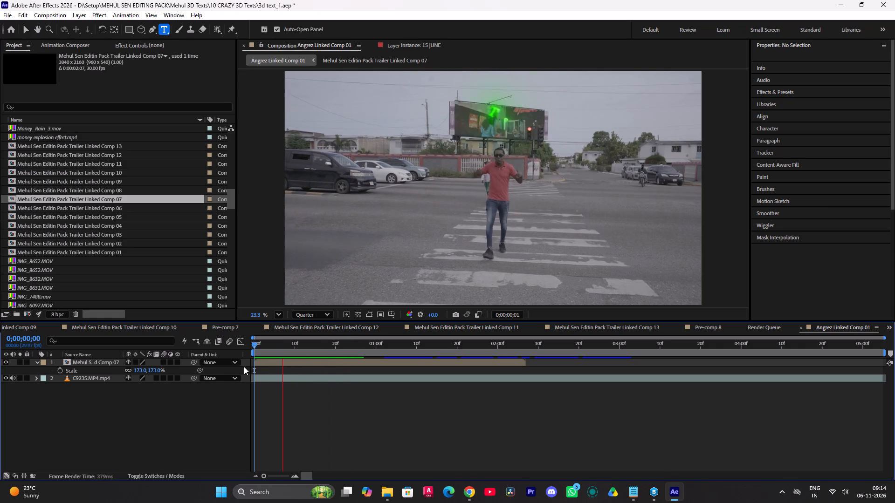
key(space)
click(269, 359)
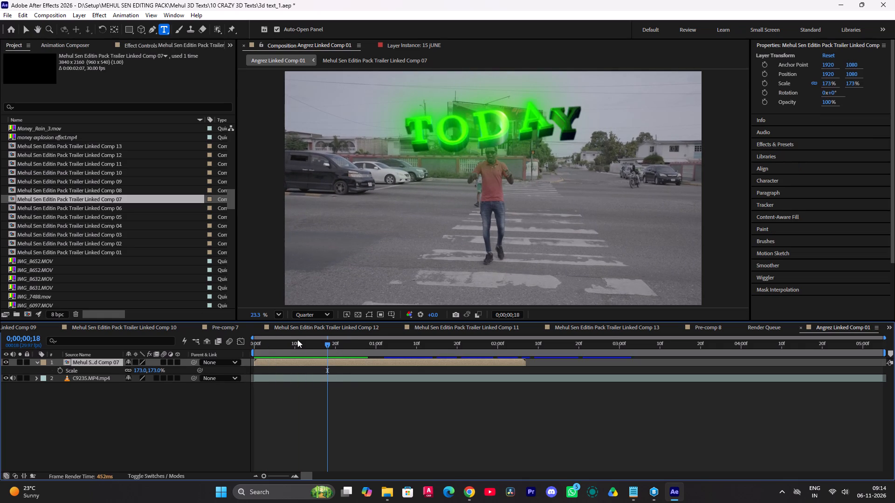
drag(305, 340, 262, 349)
drag(312, 346, 242, 359)
key(space)
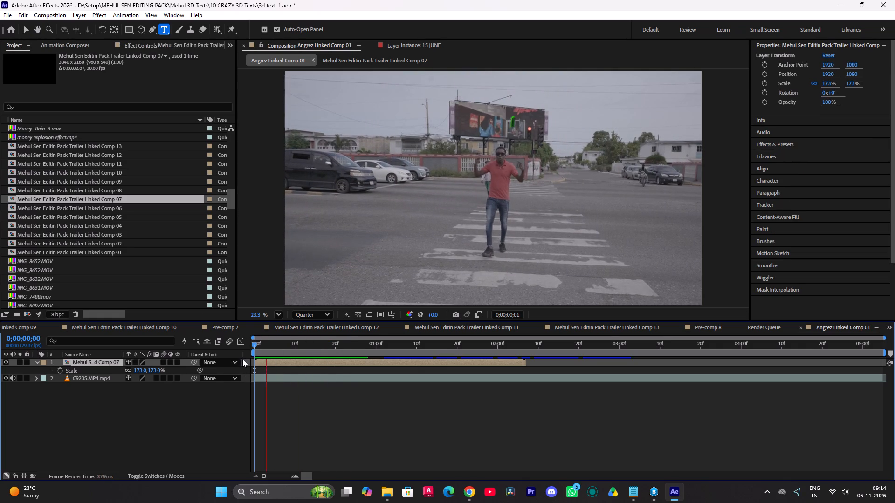
key(space)
drag(297, 343, 244, 354)
Shift the nested Linked Comp 07 layer about 2 frames earlier and preview the timing from the start.
drag(285, 360, 277, 361)
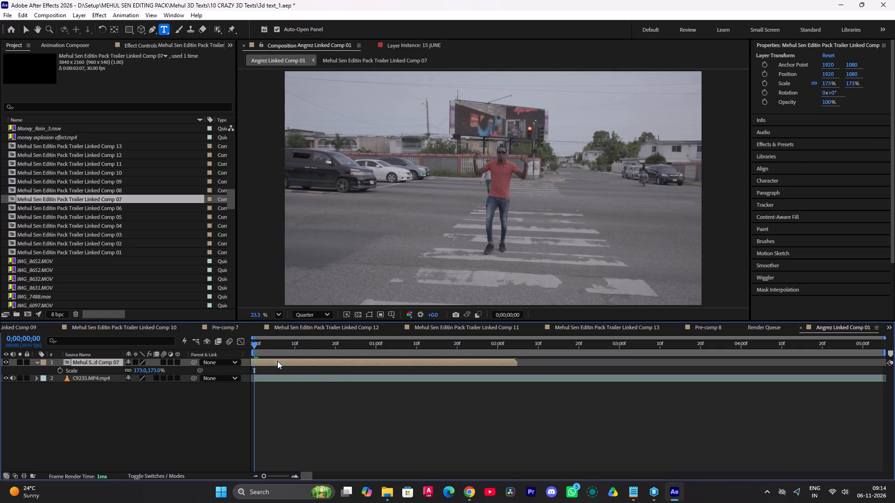
drag(277, 361, 277, 361)
key(space)
key(space)
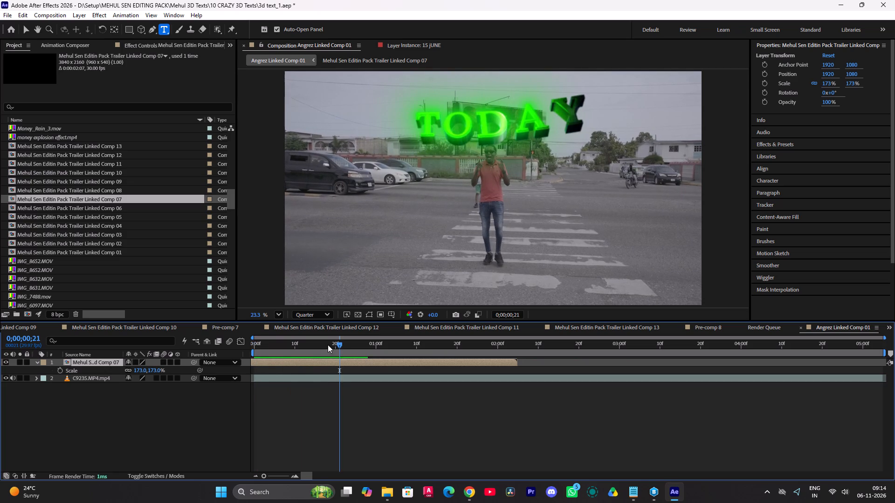
drag(326, 345, 215, 366)
key(space)
key(space)
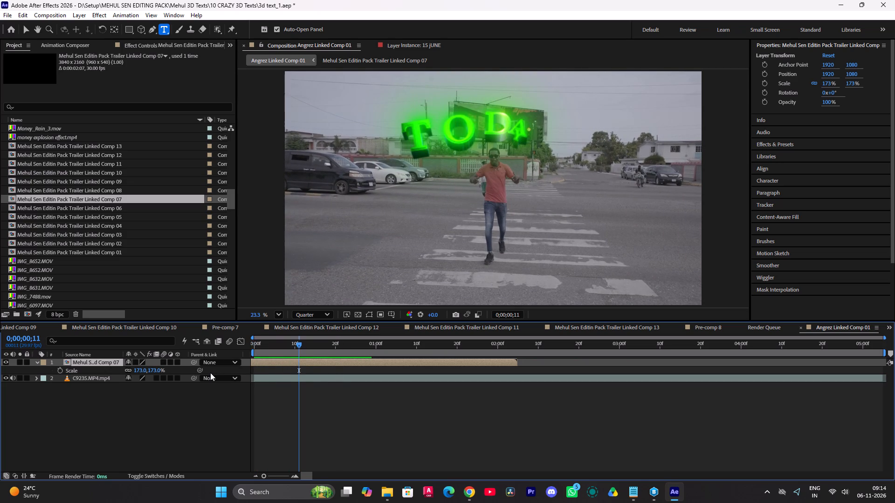
drag(297, 344, 226, 355)
key(space)
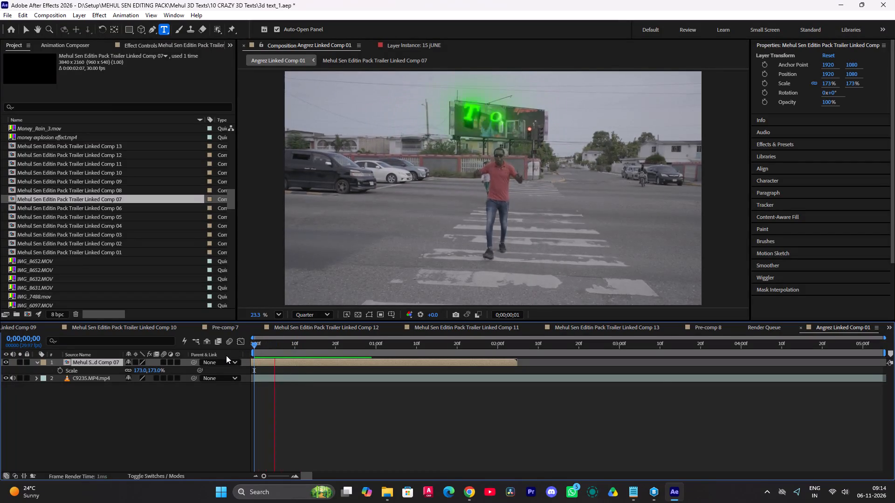
key(space)
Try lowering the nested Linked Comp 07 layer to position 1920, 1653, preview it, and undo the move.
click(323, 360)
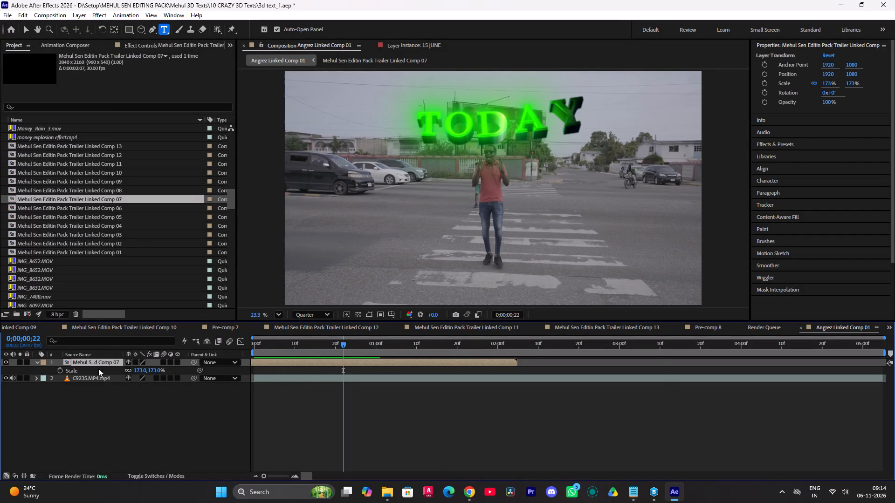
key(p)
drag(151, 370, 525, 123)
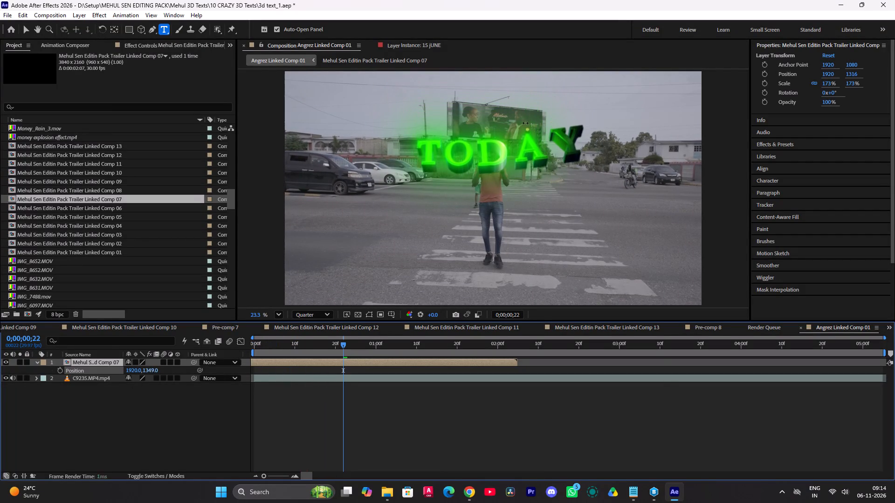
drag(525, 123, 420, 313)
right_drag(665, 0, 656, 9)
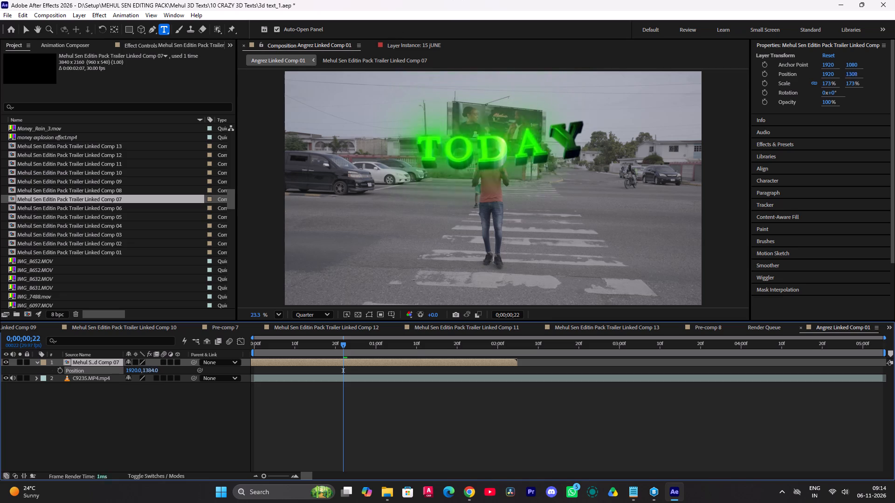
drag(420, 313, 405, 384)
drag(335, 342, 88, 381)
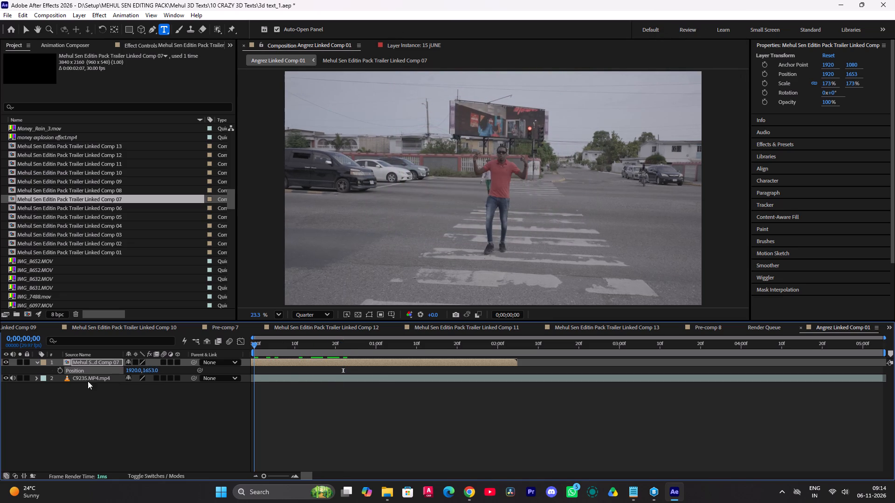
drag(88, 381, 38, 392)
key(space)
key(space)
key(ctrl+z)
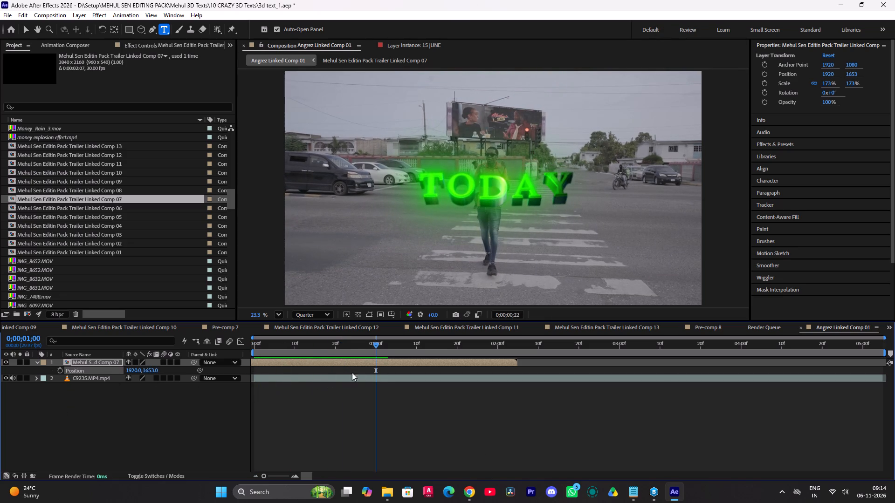
Preview the opening again from the start to check the TODAY text's entrance over the walking man.
drag(334, 347, 150, 377)
key(space)
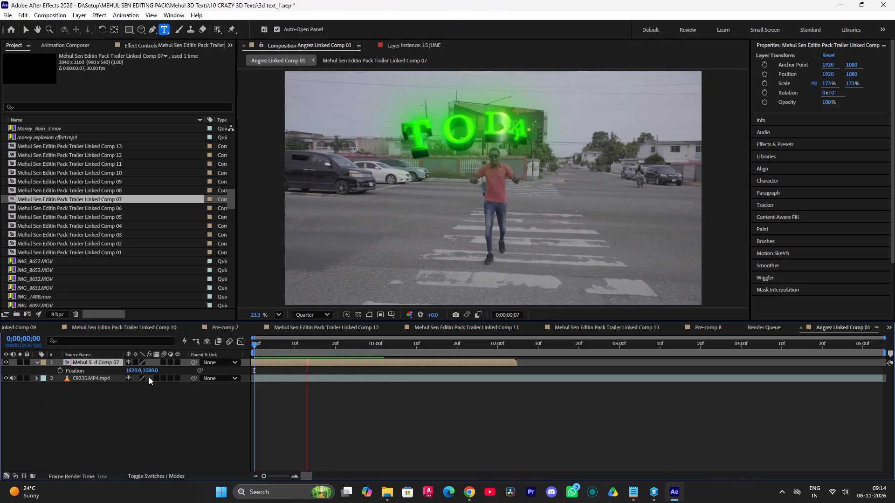
key(space)
drag(345, 346, 186, 372)
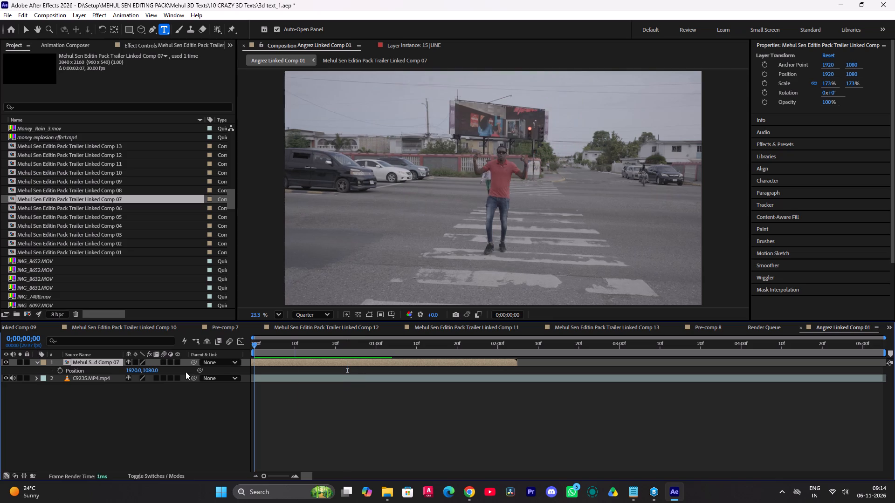
drag(186, 372, 179, 373)
key(space)
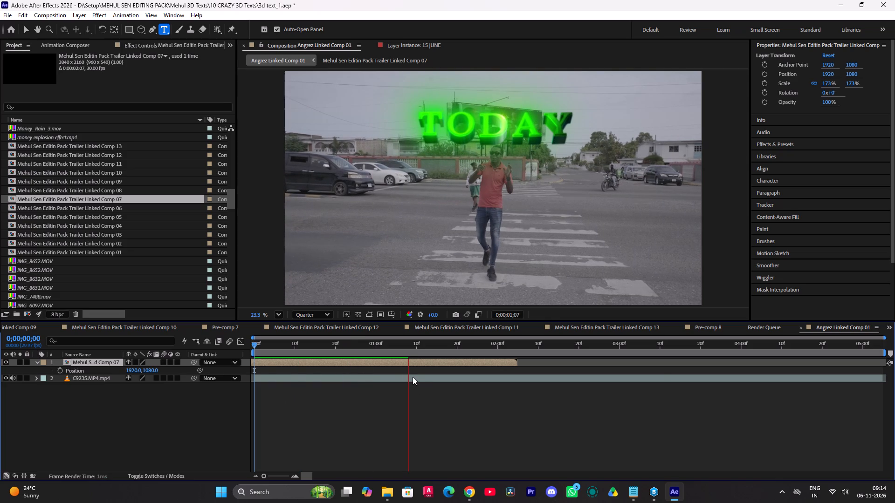
drag(399, 348, 238, 370)
key(space)
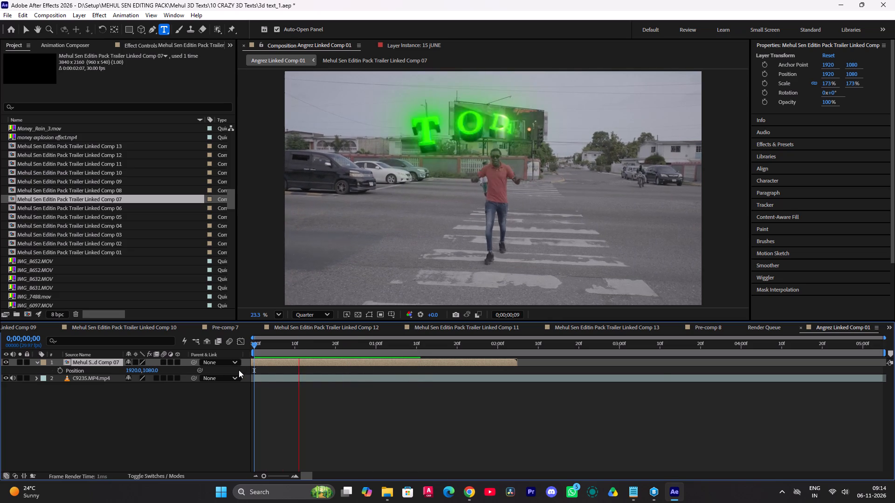
key(space)
Browse Animation Composer's Text Presets and choose the Bottom variant of the Overshoot Position & Rotate preset.
click(350, 365)
click(128, 14)
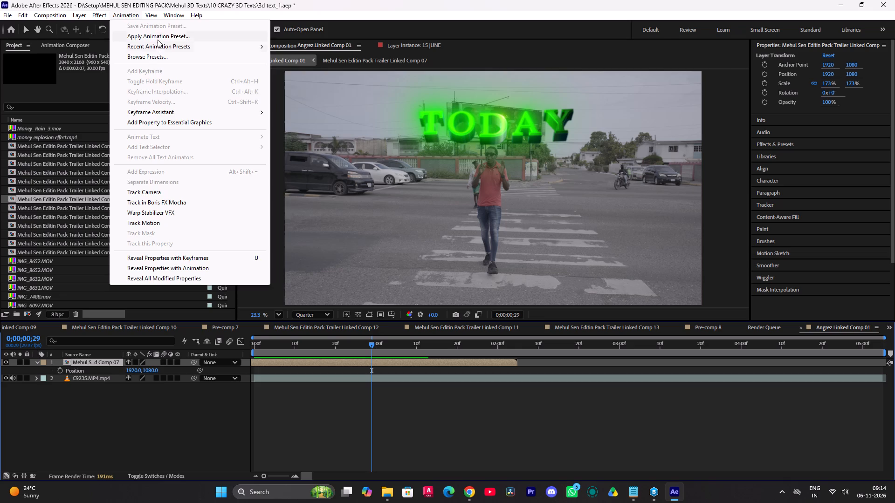
click(193, 89)
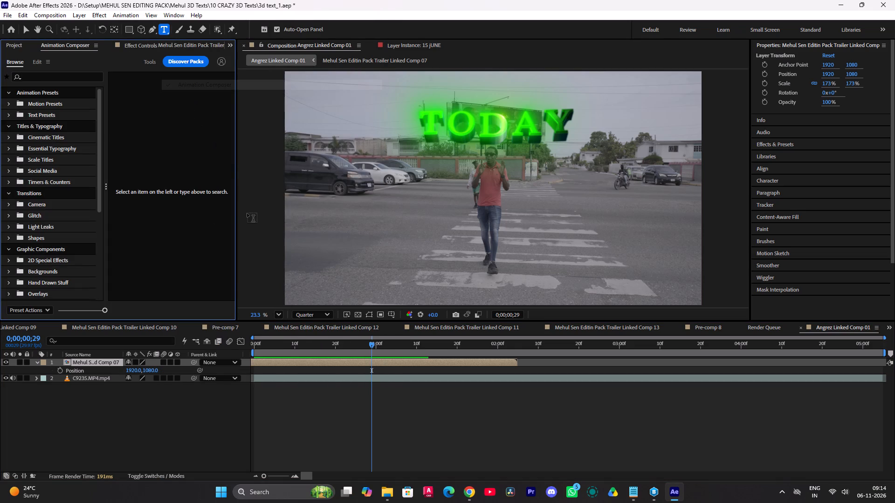
click(50, 116)
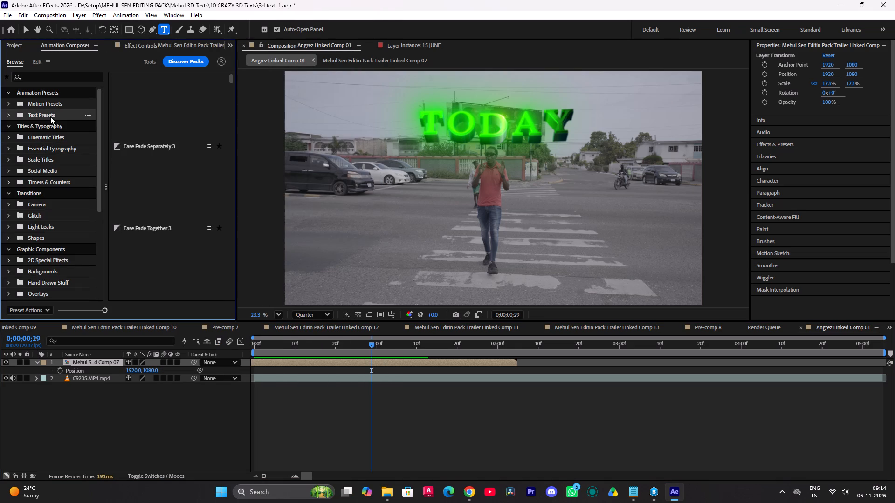
scroll(176, 272, down, 1)
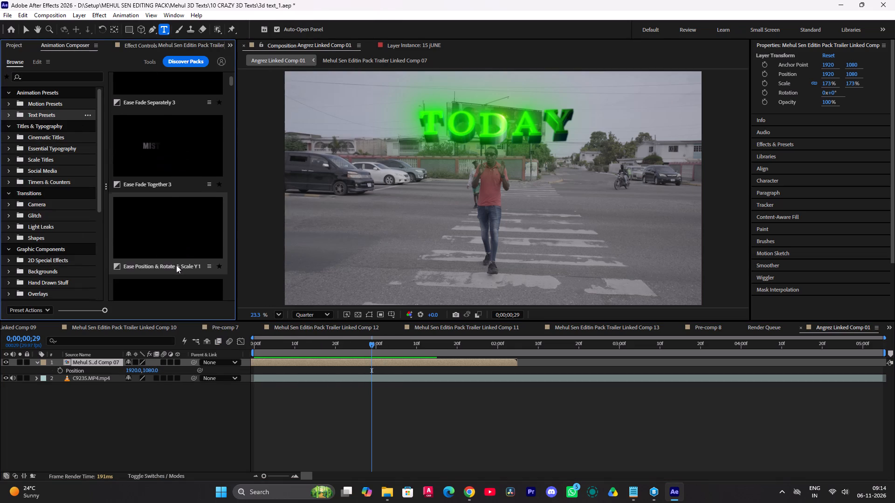
scroll(175, 246, down, 2)
click(165, 214)
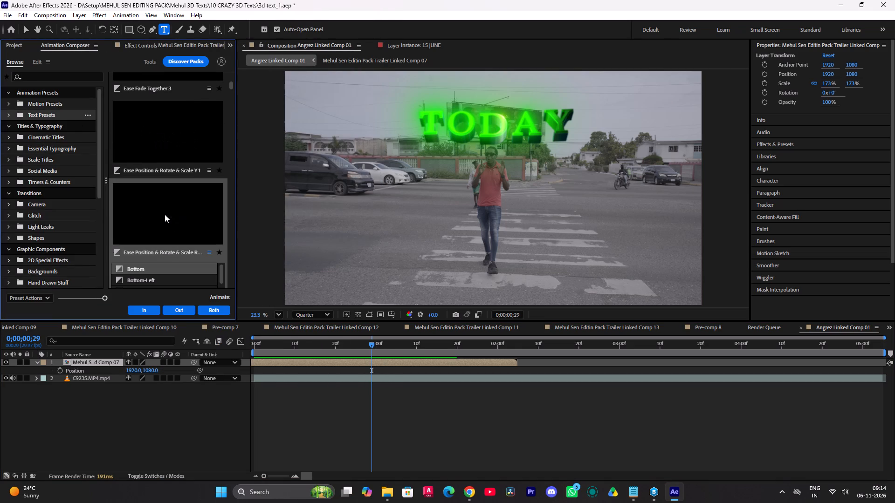
click(311, 361)
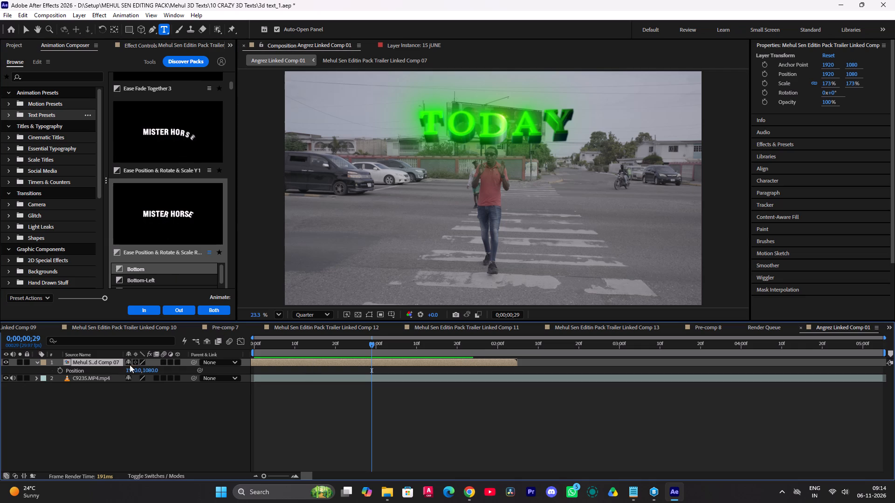
click(95, 363)
scroll(164, 201, down, 2)
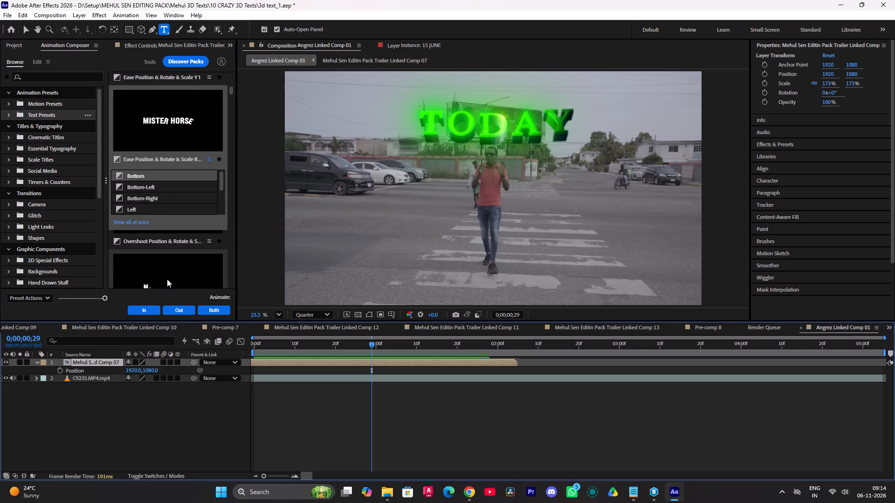
click(167, 279)
click(145, 206)
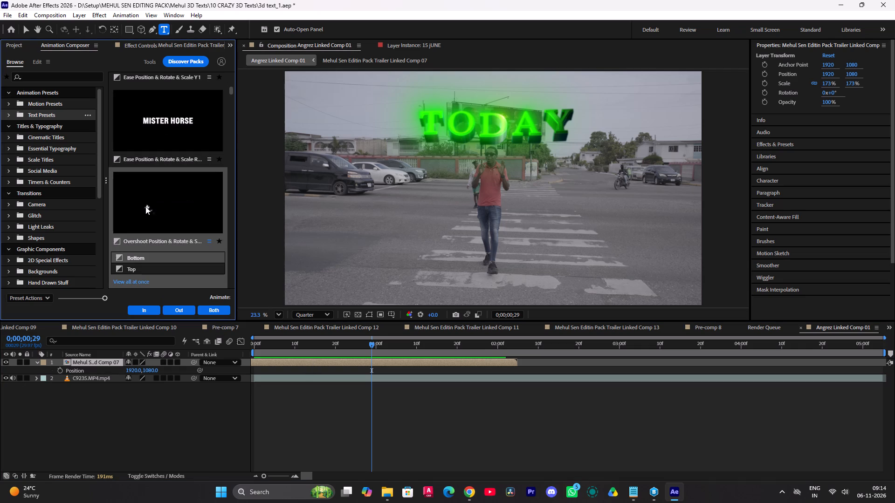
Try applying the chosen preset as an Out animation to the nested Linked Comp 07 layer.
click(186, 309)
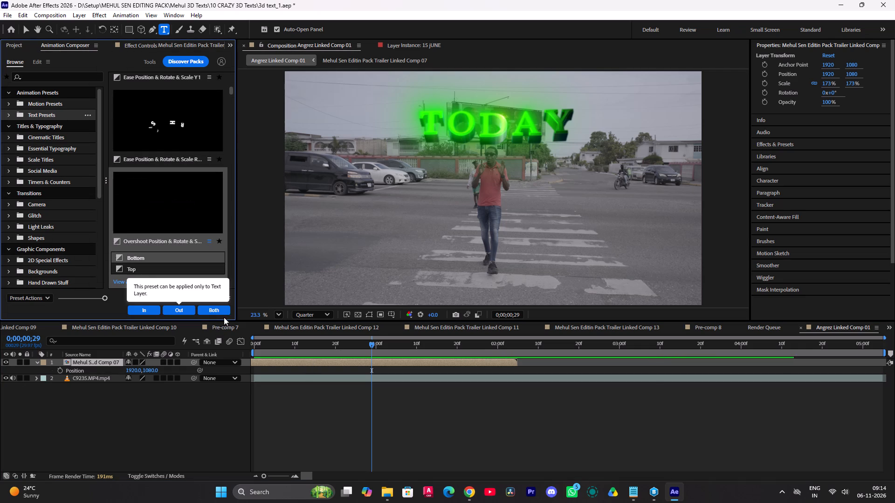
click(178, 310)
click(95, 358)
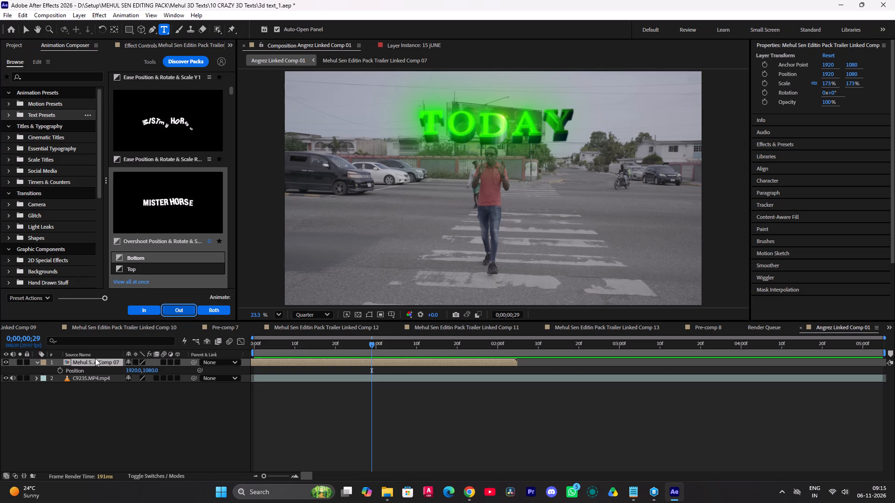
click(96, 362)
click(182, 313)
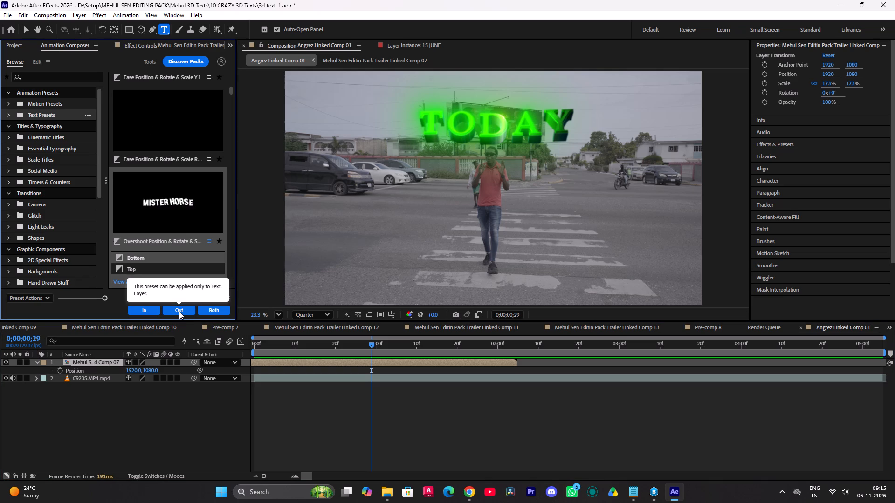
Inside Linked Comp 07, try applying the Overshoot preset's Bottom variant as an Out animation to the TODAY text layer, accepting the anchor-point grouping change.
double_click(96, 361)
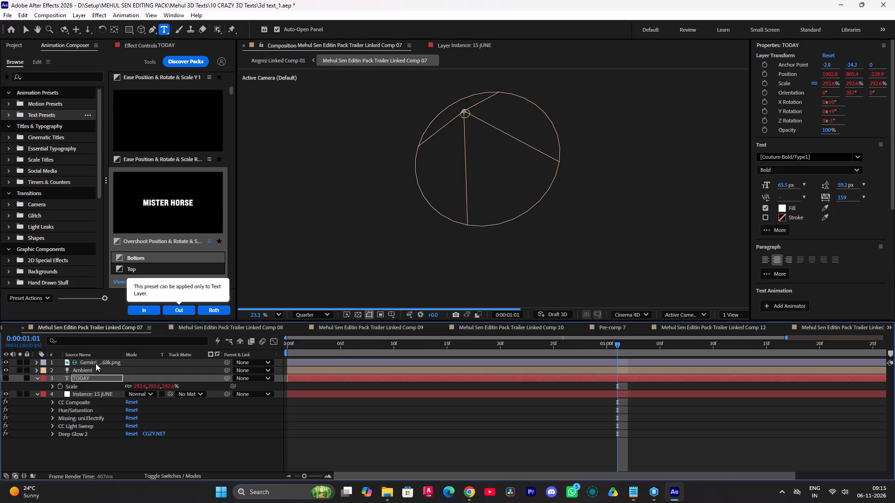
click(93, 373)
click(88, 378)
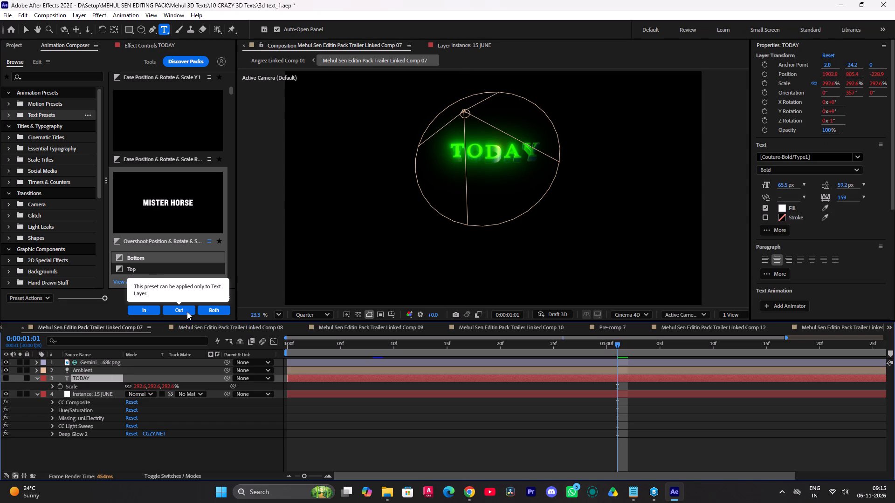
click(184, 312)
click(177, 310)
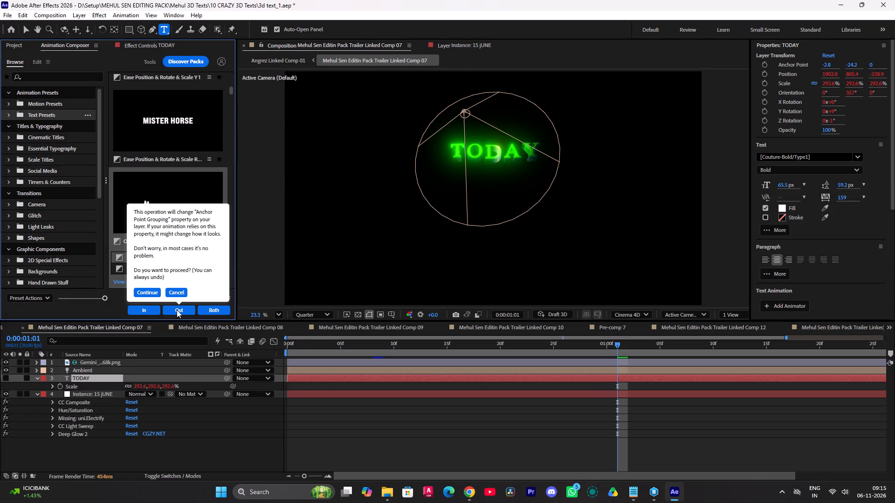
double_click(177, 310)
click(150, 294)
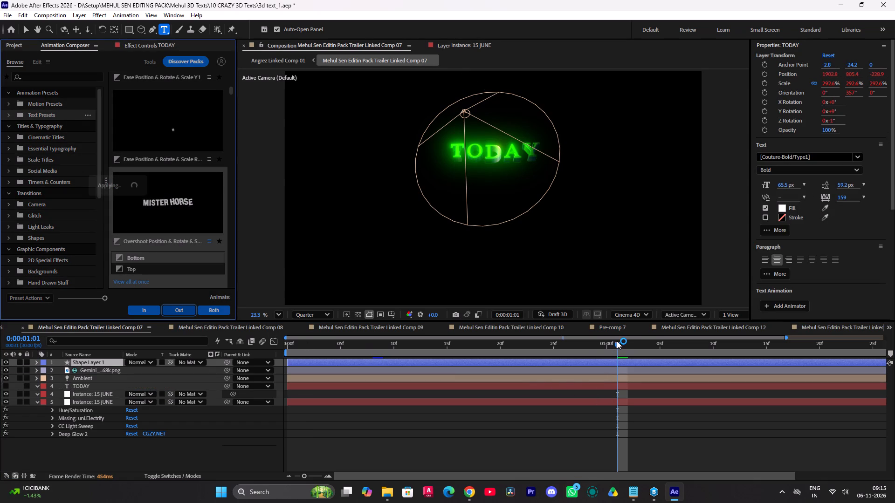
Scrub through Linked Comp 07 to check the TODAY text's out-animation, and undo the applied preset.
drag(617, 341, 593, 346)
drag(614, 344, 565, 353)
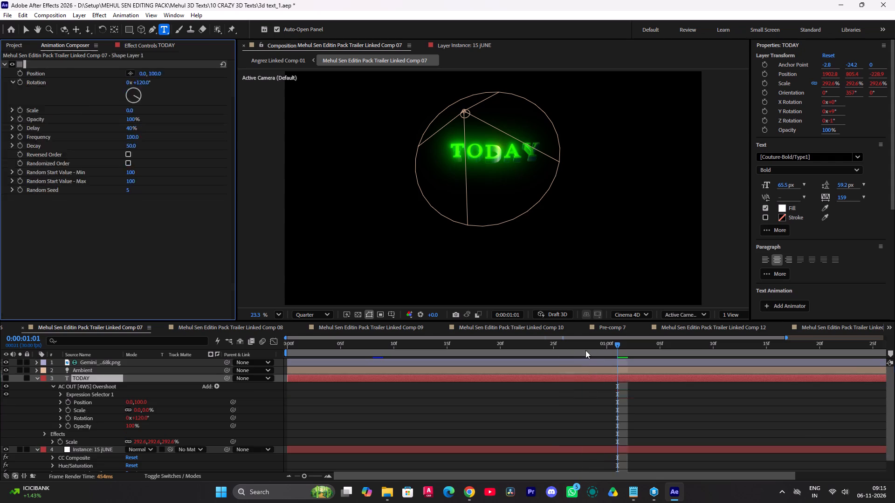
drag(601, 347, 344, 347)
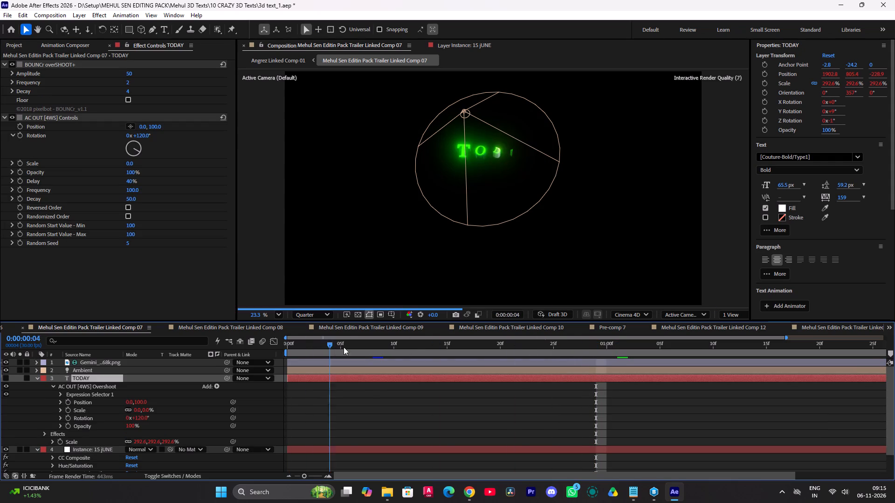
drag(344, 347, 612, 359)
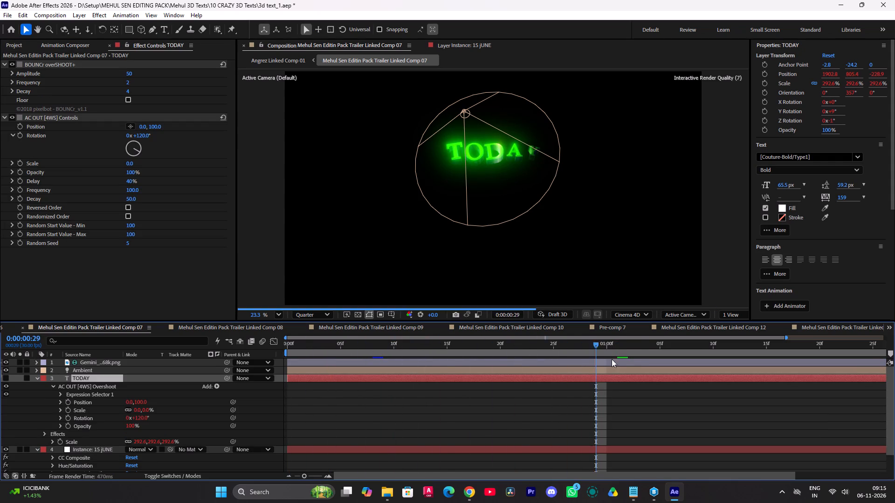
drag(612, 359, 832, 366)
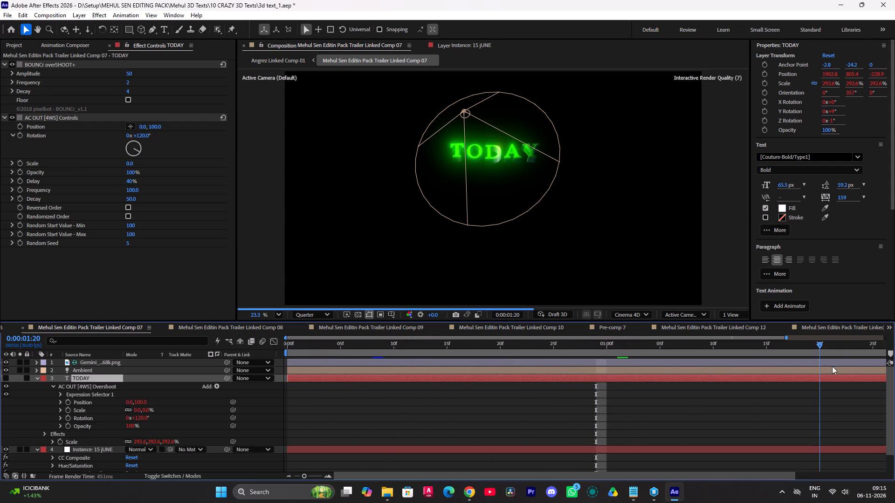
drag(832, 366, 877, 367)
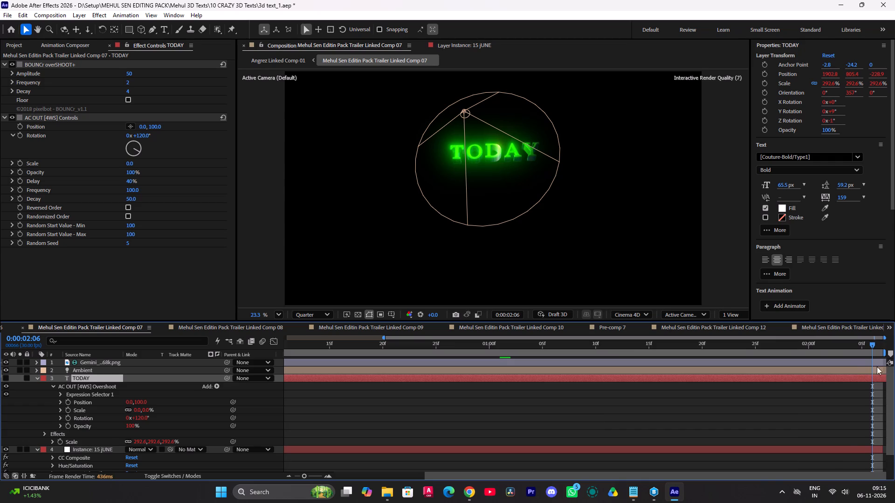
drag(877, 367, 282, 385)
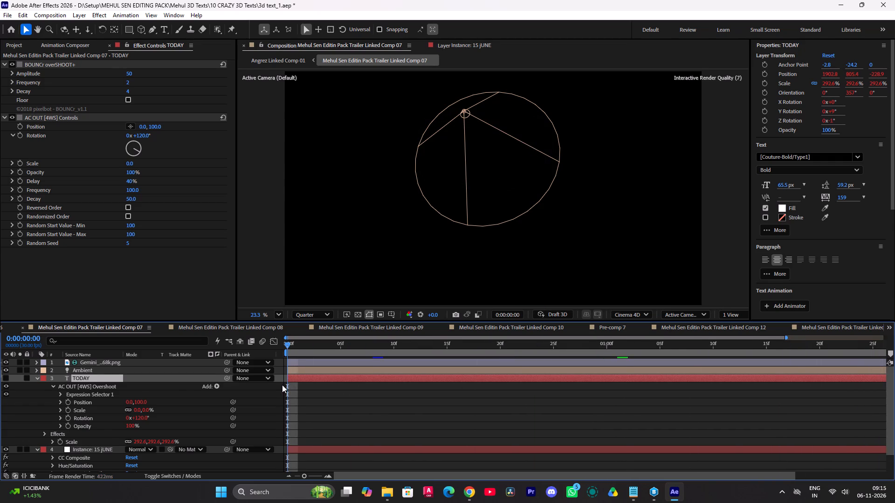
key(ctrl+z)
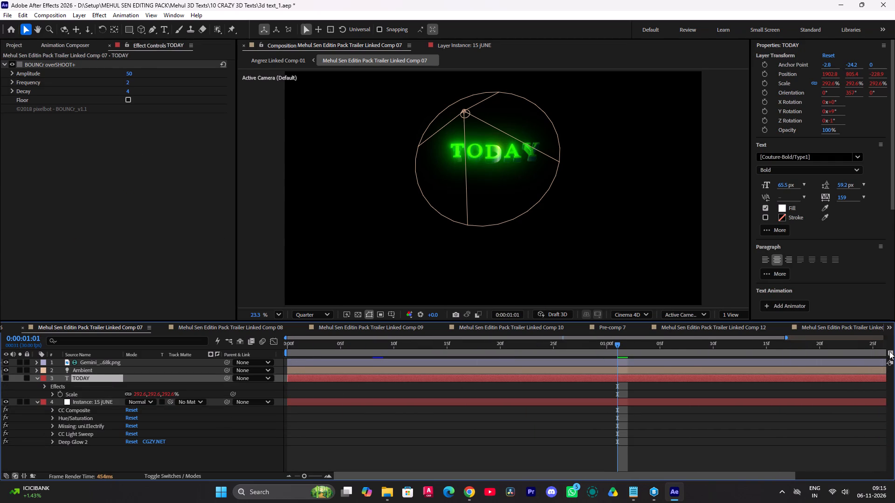
Return to Angrez Linked Comp 01 and replay the opening several times to check the TODAY text over the footage.
click(892, 328)
click(793, 305)
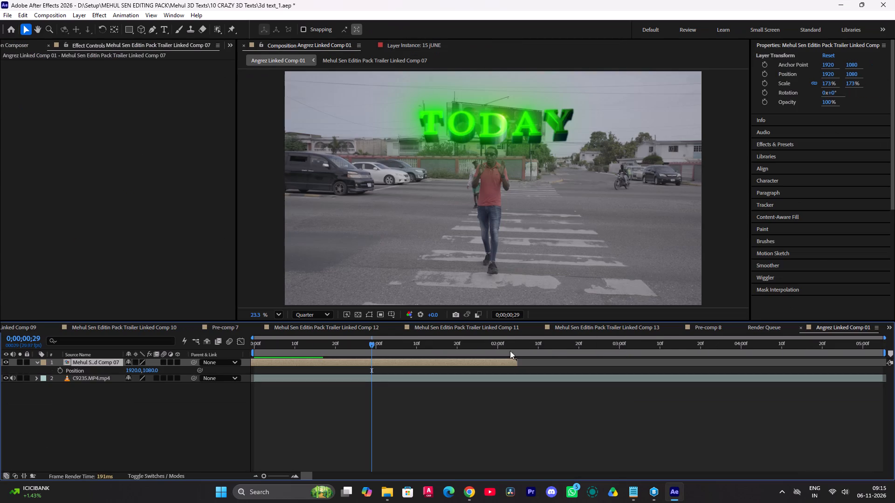
drag(369, 343, 118, 393)
key(space)
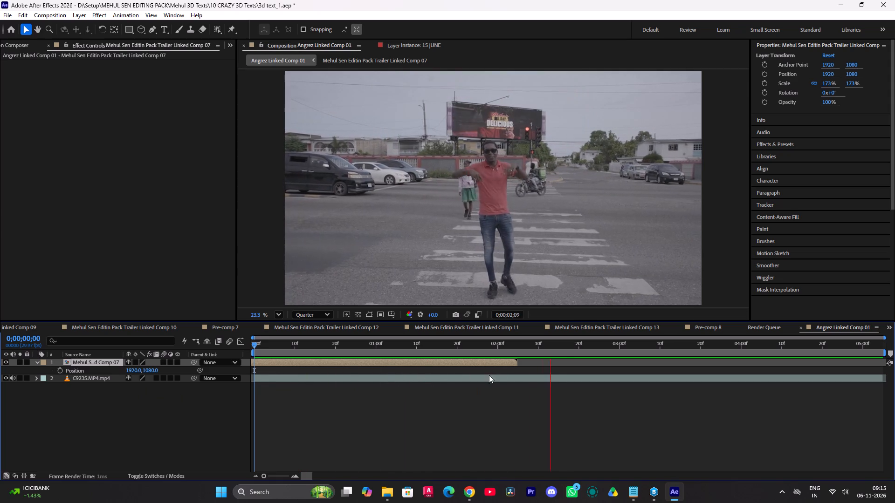
key(space)
drag(485, 348, 232, 353)
key(space)
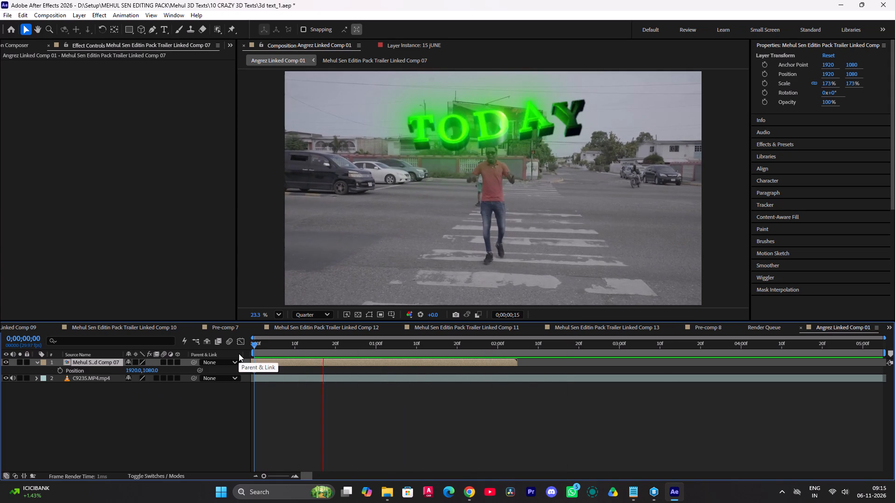
key(space)
click(83, 362)
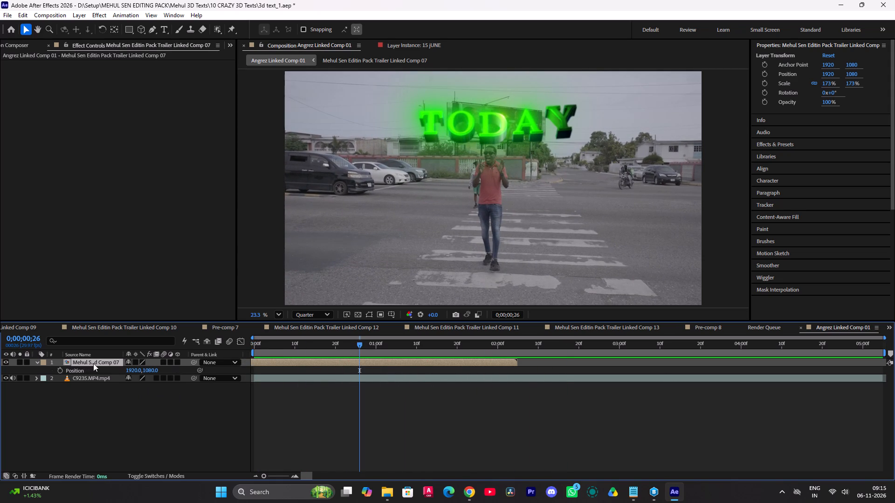
drag(356, 352, 192, 362)
key(space)
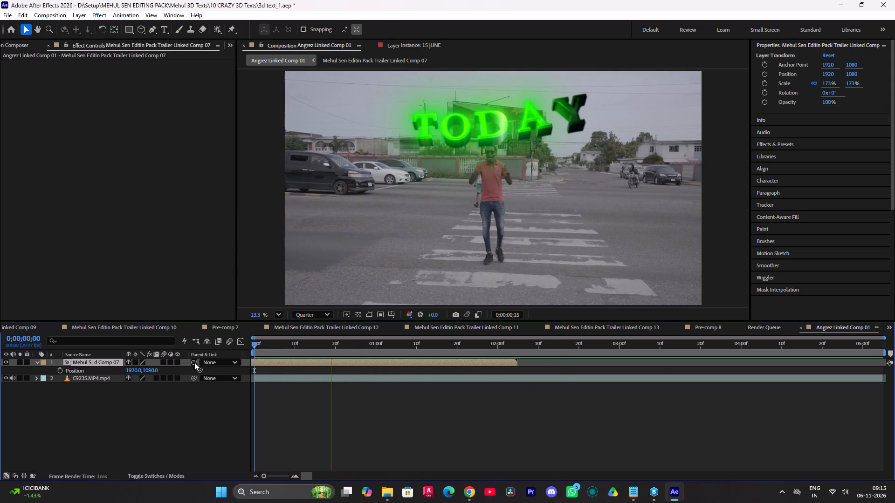
key(space)
drag(340, 346, 232, 353)
key(space)
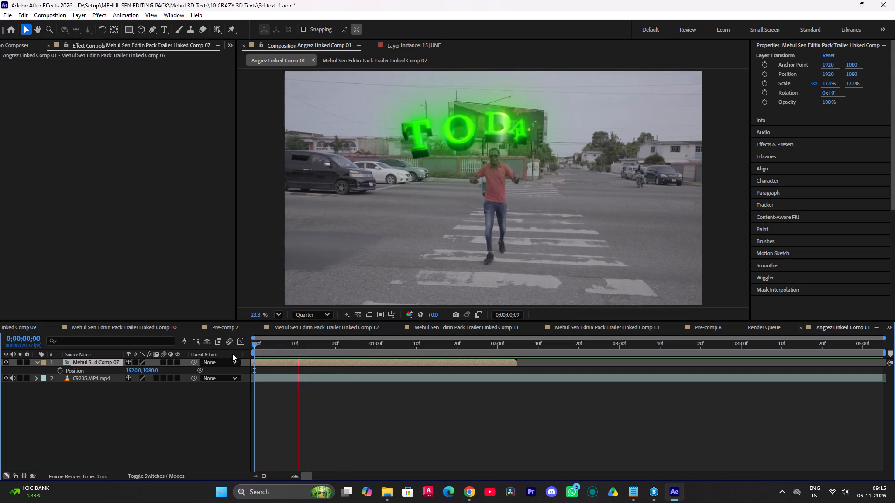
key(space)
Scrub the first second back and forth to examine how the TODAY letters appear around the walking man.
drag(335, 347, 304, 348)
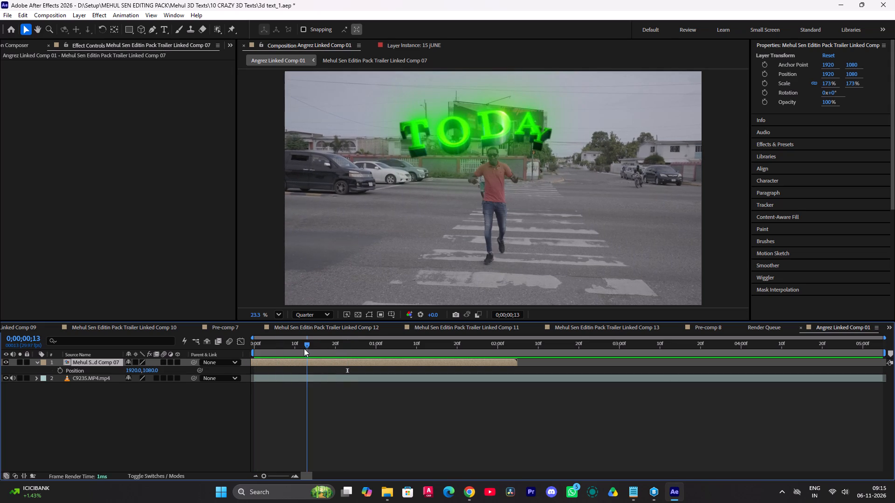
drag(304, 348, 237, 362)
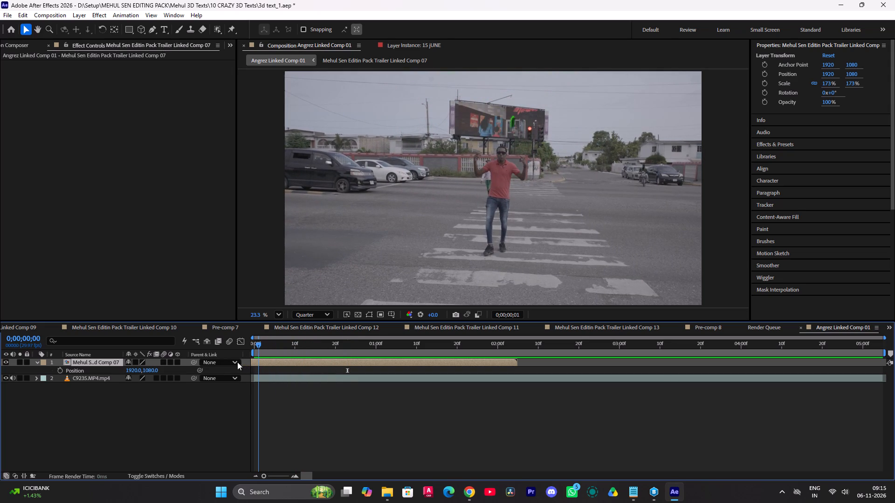
drag(237, 362, 310, 360)
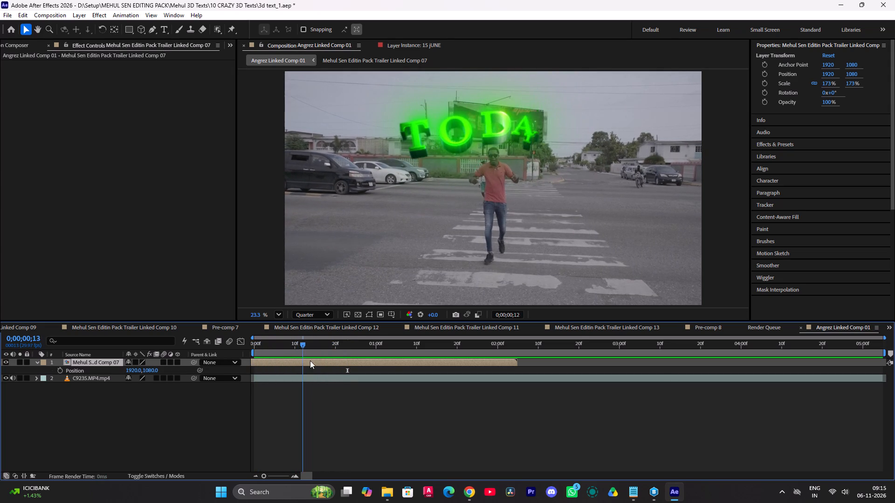
drag(310, 360, 381, 360)
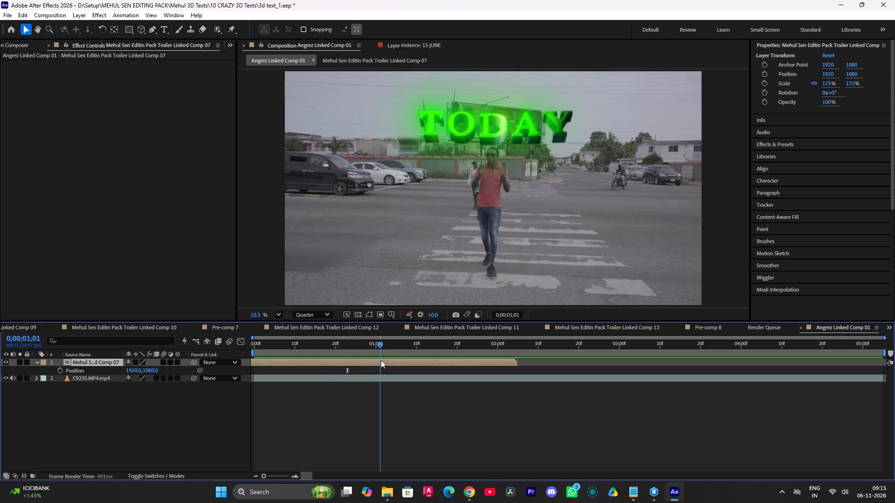
drag(381, 360, 207, 360)
Duplicate the C9235.MP4 footage layer in Angrez Linked Comp 01.
click(85, 377)
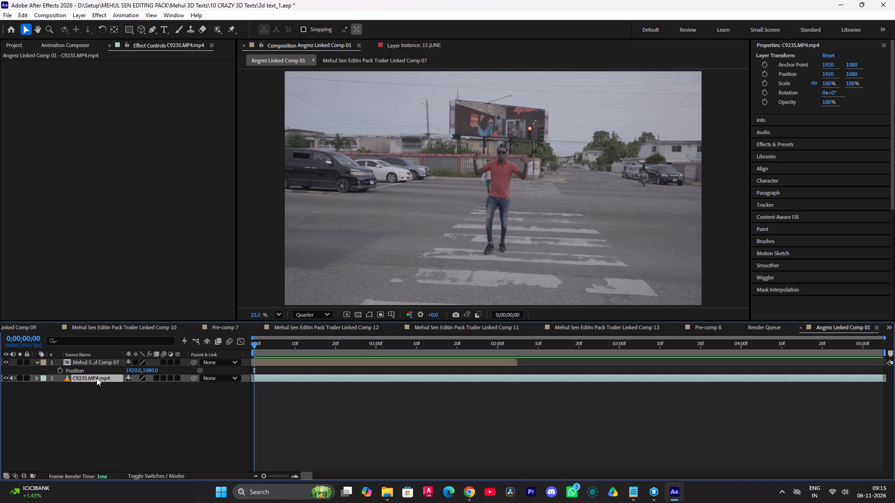
key(ctrl+d)
click(97, 378)
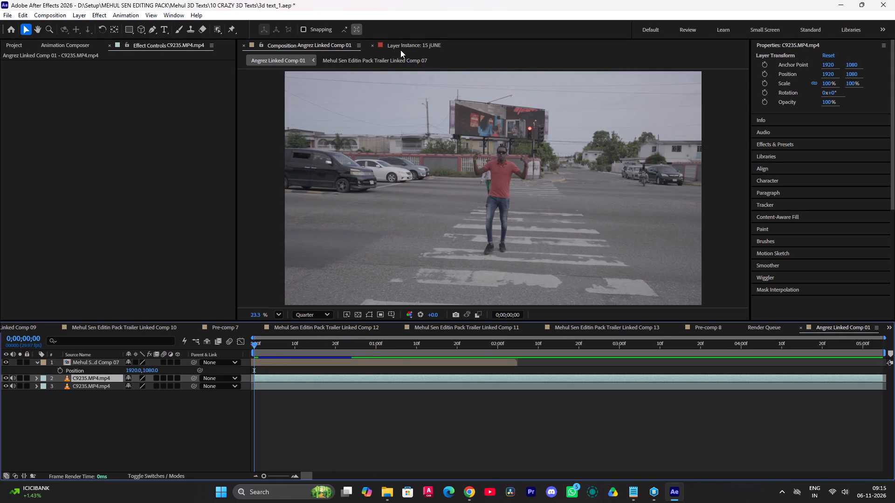
Create an Object Matte around the walking man on the upper C9235.MP4 copy at the first frame, touching it up near the pedestrian behind him.
click(221, 22)
click(215, 26)
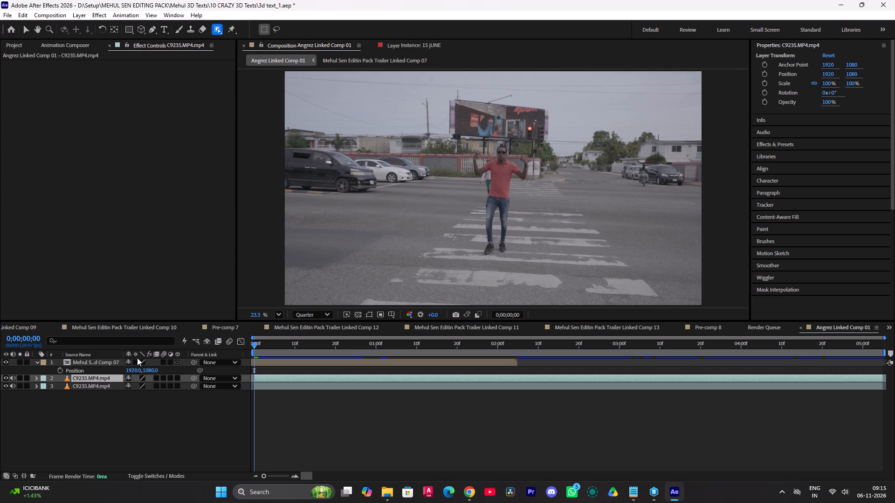
double_click(105, 379)
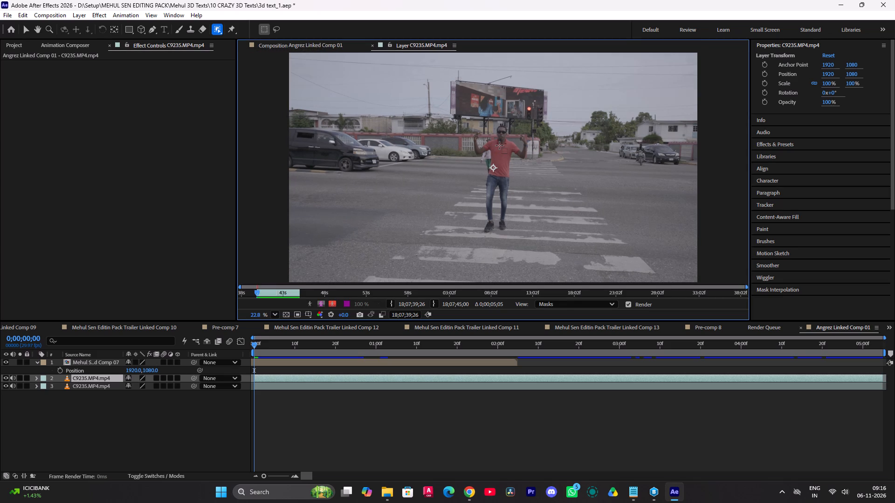
click(499, 145)
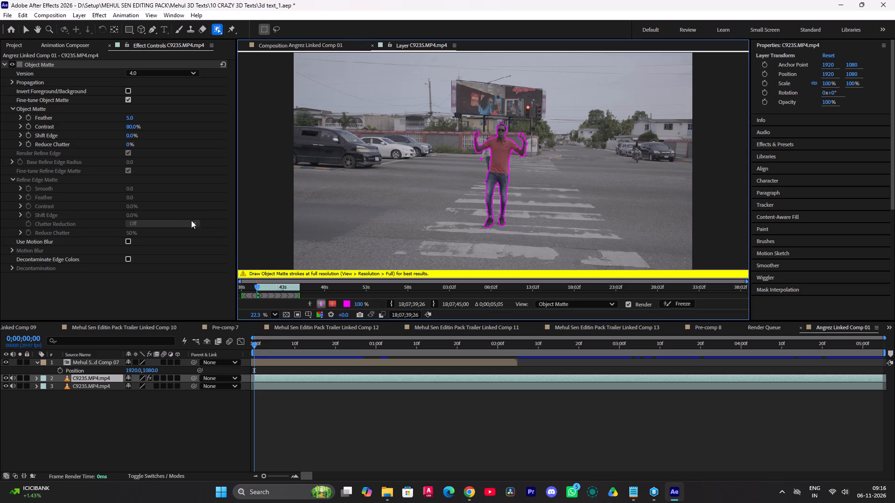
alt+scroll(487, 147, up, 8)
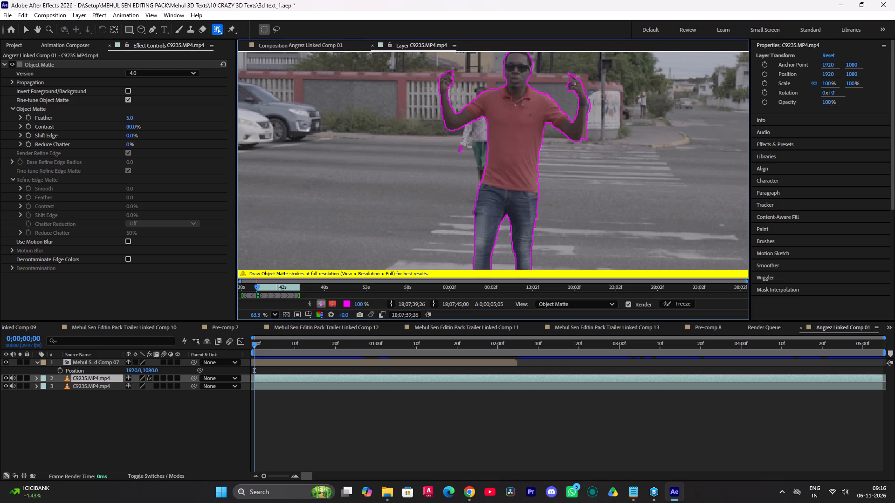
alt+drag(465, 142, 460, 156)
alt+drag(462, 145, 439, 163)
alt+scroll(514, 151, down, 3)
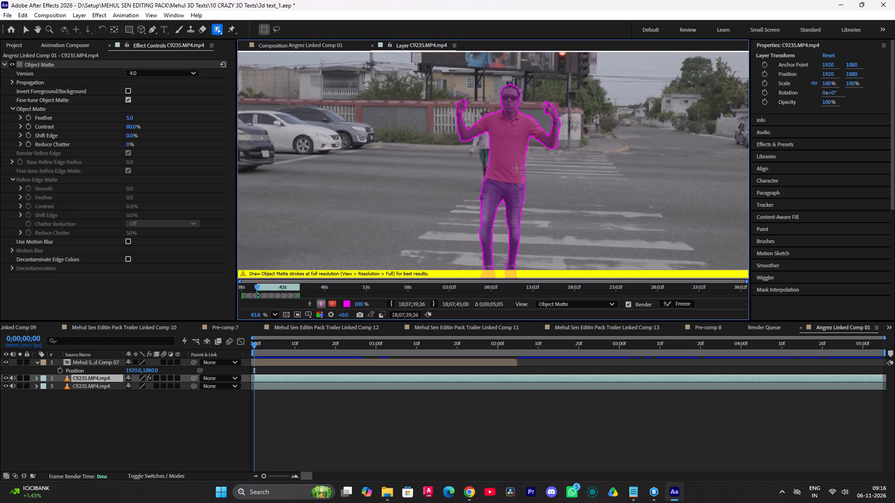
alt+scroll(516, 169, down, 4)
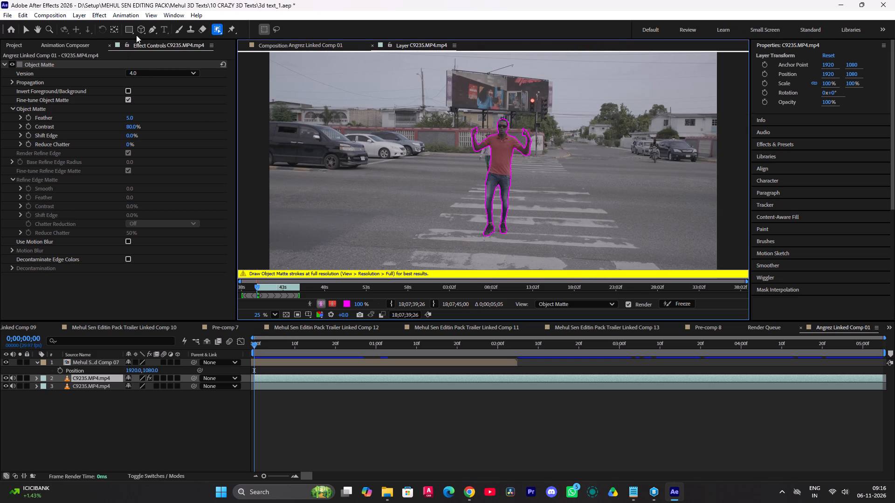
Freeze the Object Matte across the clip.
click(683, 306)
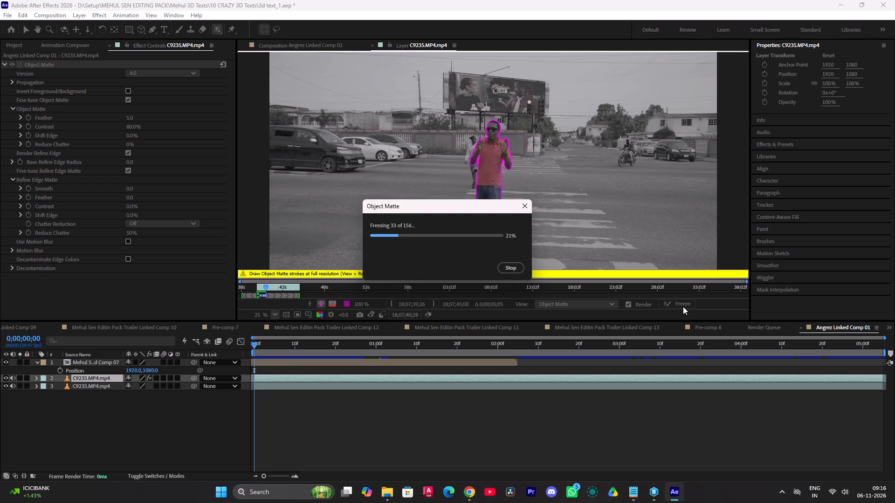
Switch to Notepad and copy the entire C9235 transcript, from "Today I will be putting myself" to "All right.".
click(628, 494)
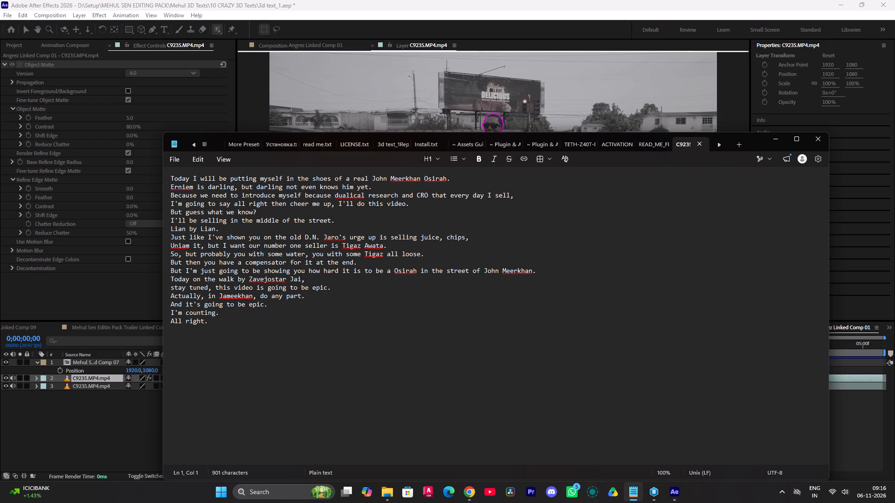
drag(171, 175, 246, 303)
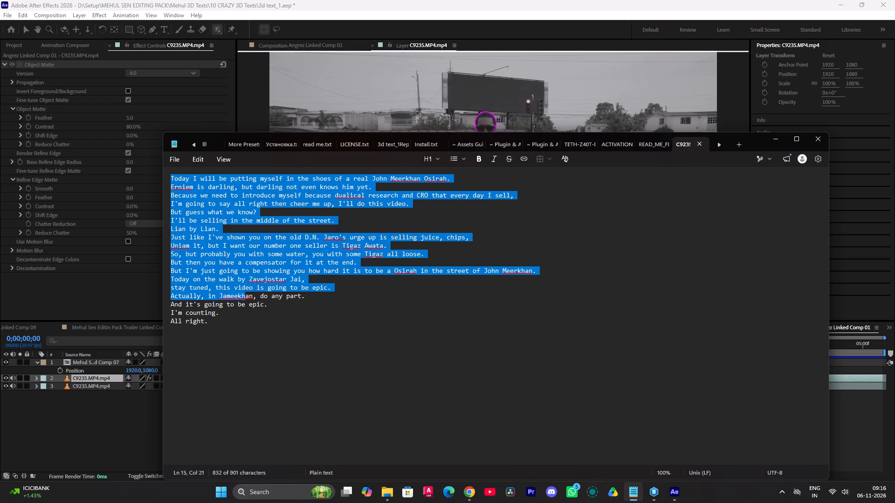
drag(246, 303, 247, 331)
right_click(199, 287)
click(251, 279)
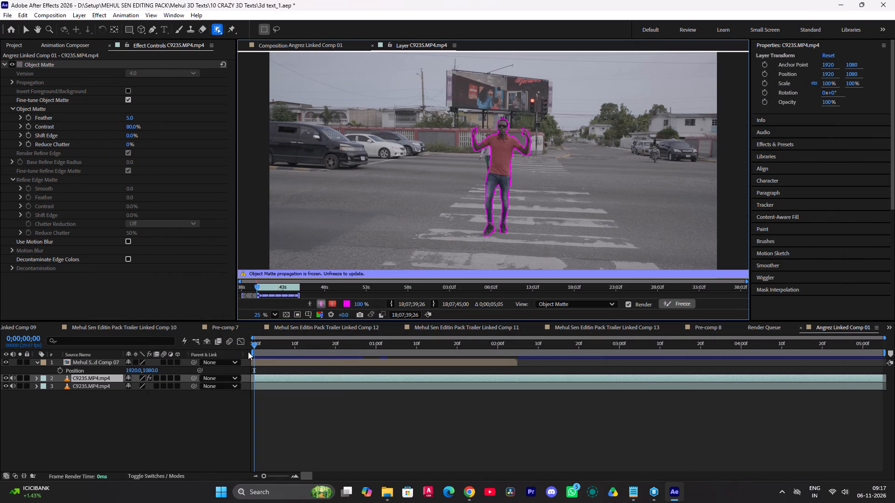
click(270, 44)
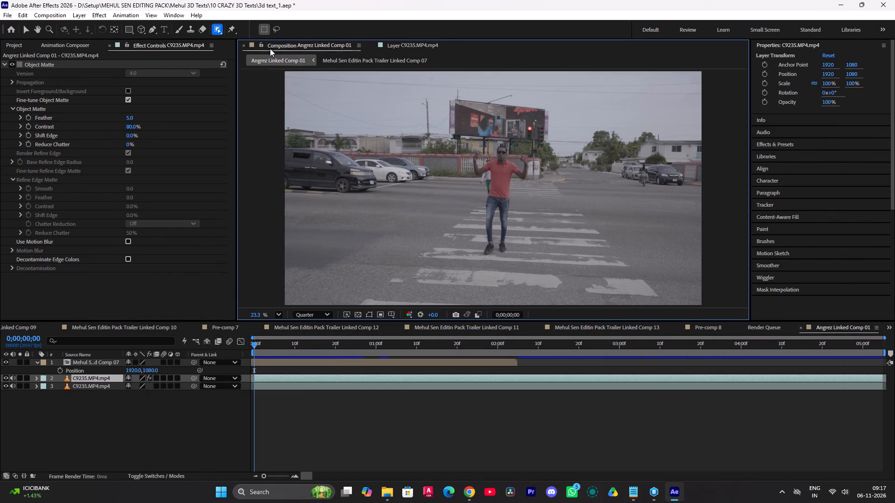
drag(93, 363, 96, 383)
Play Angrez Linked Comp 01 from the start to check the TODAY text against the matted walking man.
key(space)
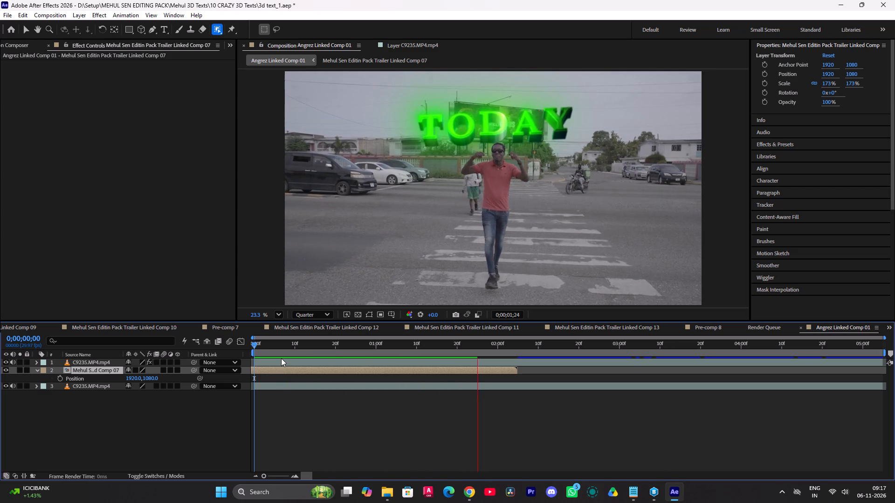
key(space)
drag(380, 348, 233, 374)
key(space)
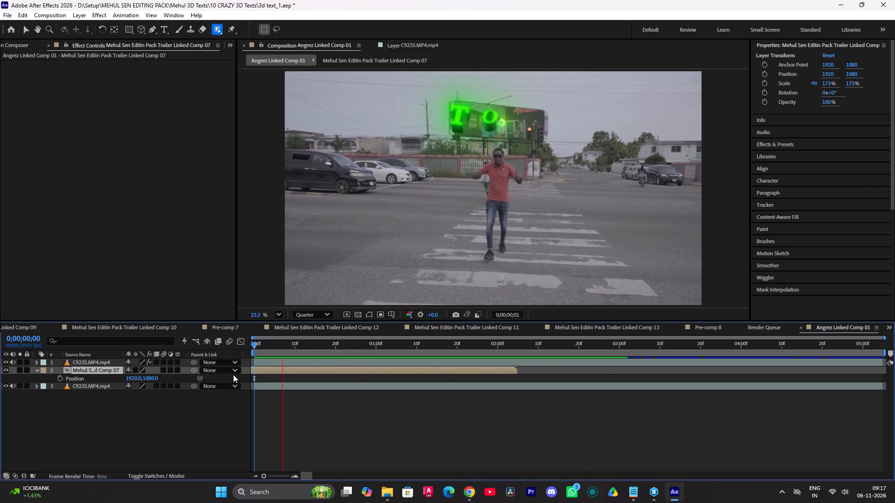
key(space)
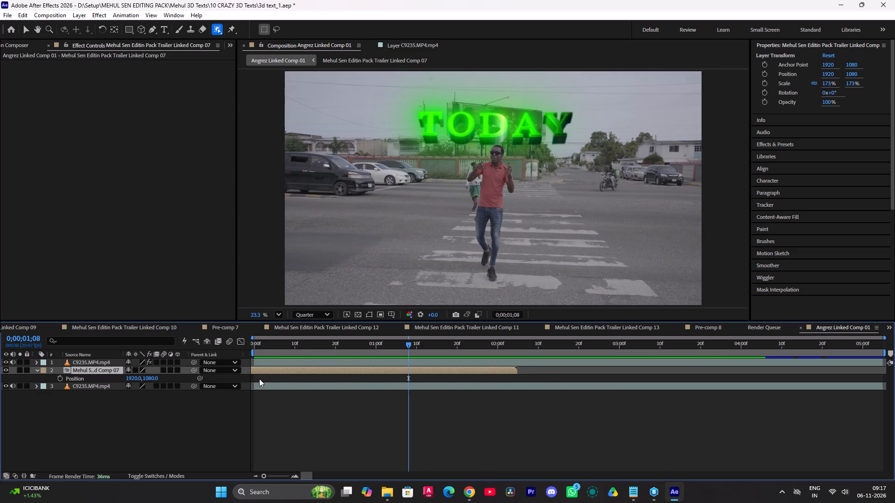
key(ctrl+space)
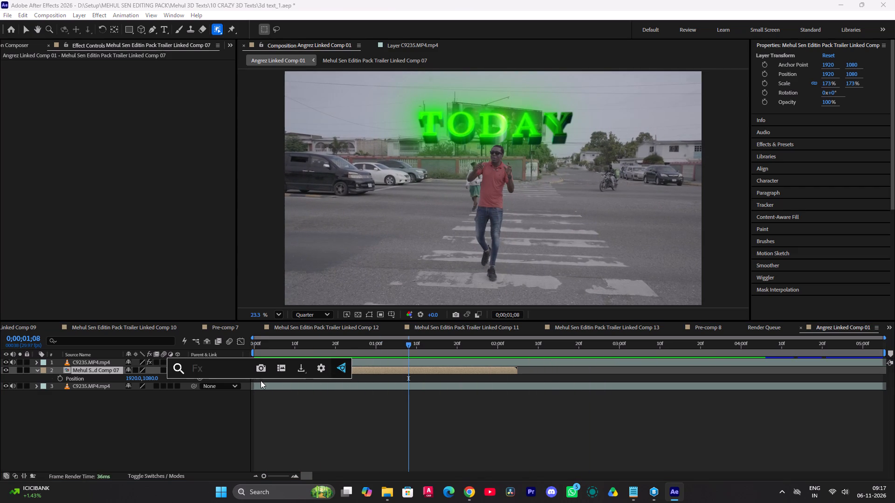
drag(401, 349, 289, 367)
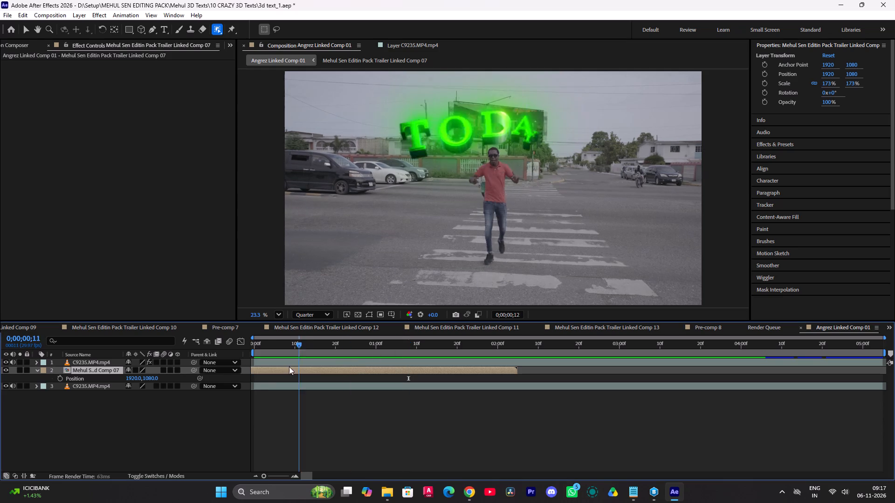
drag(289, 367, 232, 378)
key(space)
key(space)
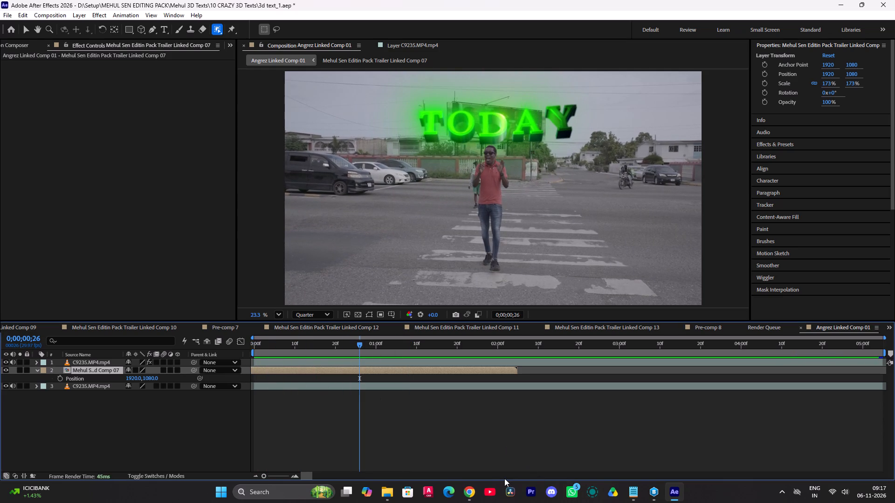
Save the project.
key(ctrl+s)
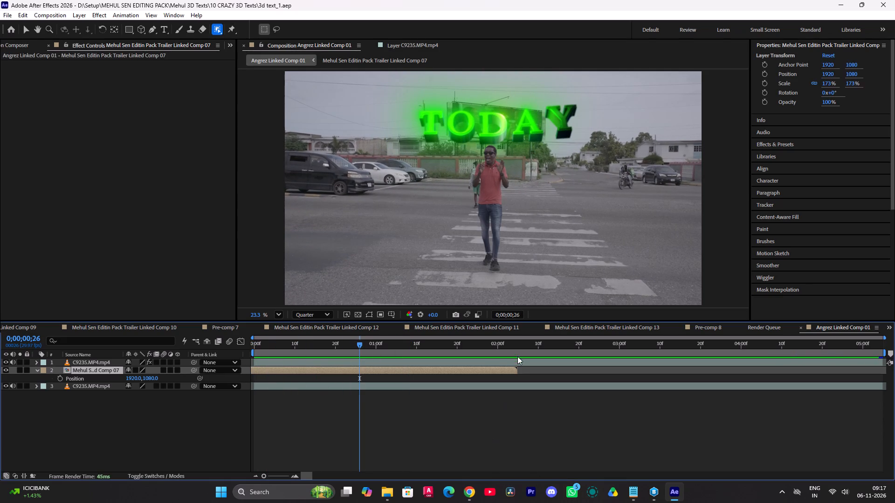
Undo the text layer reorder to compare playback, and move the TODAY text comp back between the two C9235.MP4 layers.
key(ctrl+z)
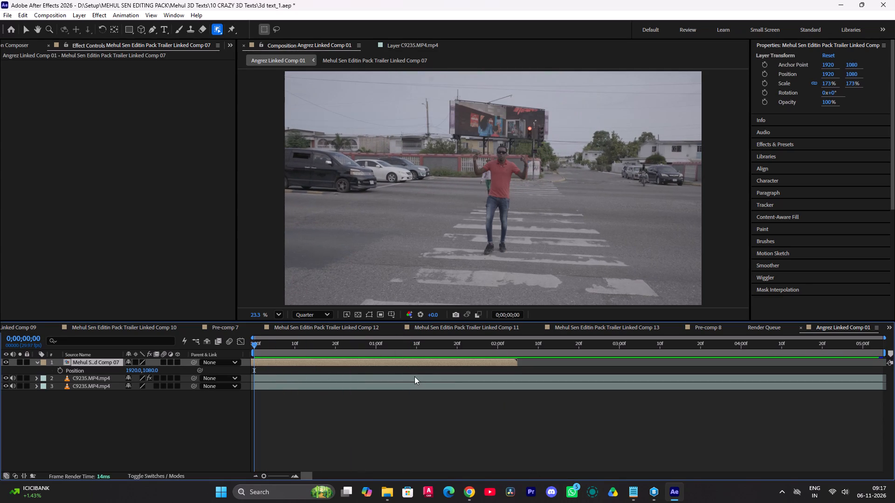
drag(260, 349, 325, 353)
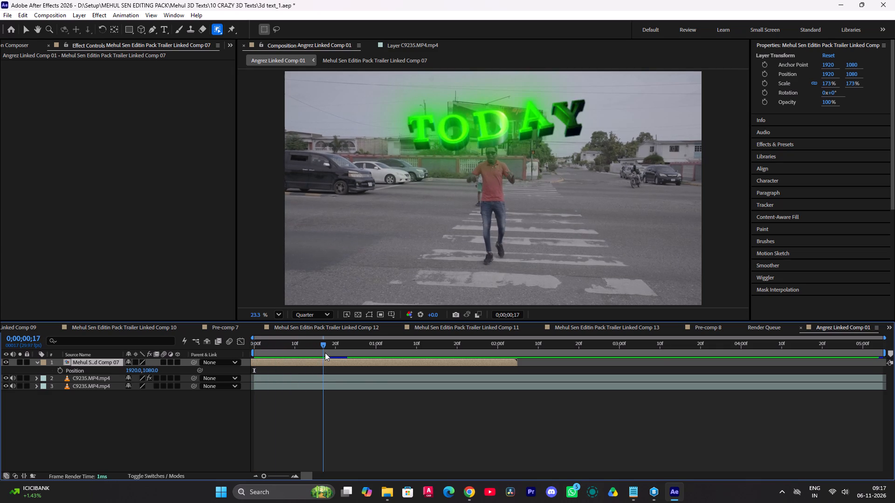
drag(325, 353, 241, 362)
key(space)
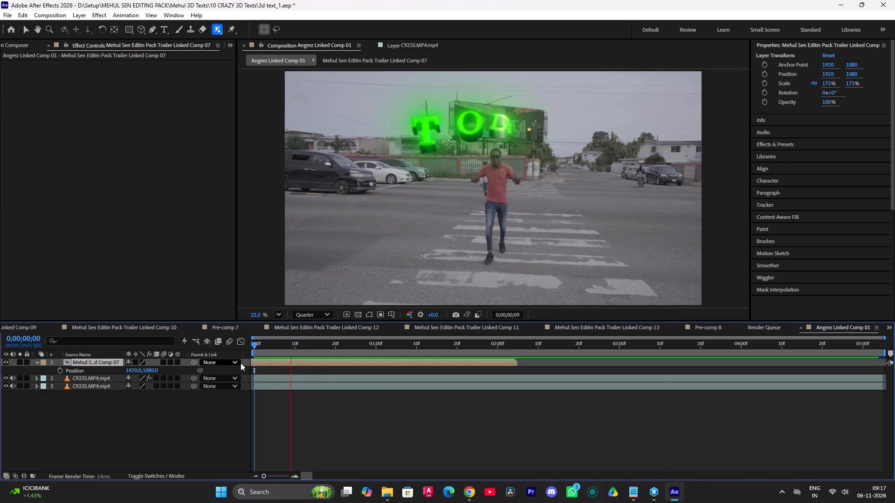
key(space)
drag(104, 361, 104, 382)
Replay the first few seconds of Angrez Linked Comp 01 to review the TODAY text animating behind the walking man.
drag(337, 340, 283, 350)
drag(319, 343, 191, 367)
key(space)
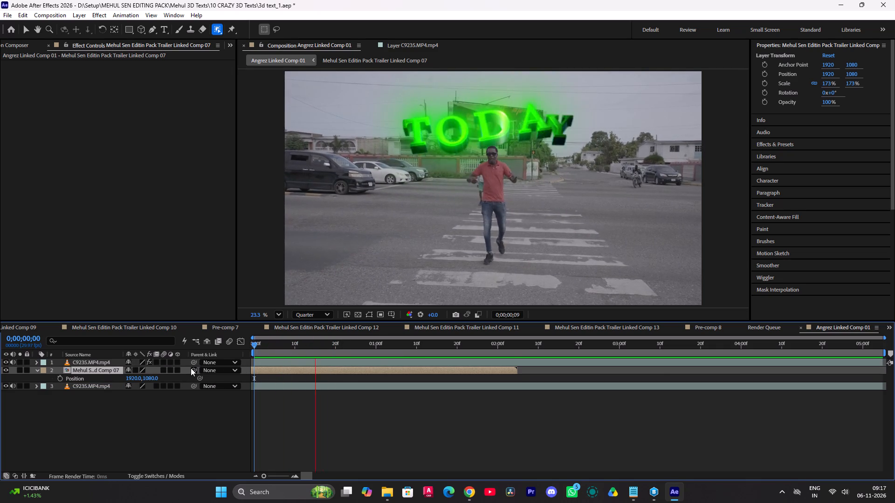
key(space)
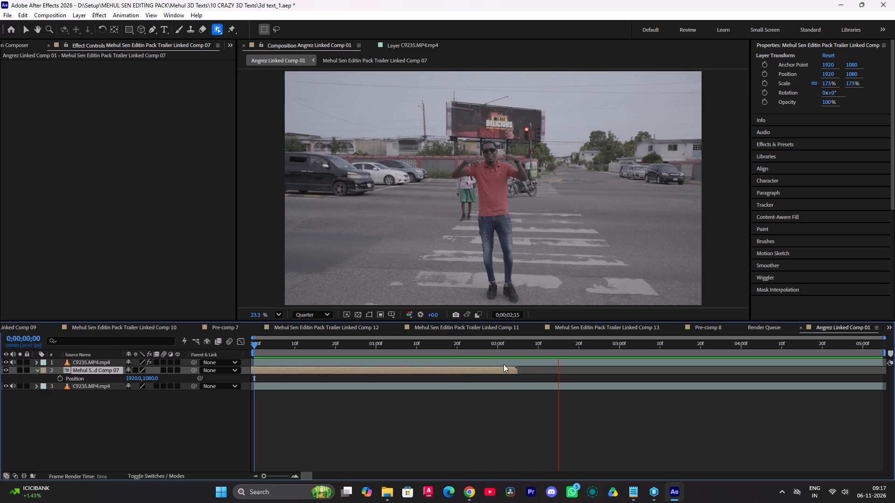
drag(508, 357, 477, 357)
drag(491, 352, 356, 365)
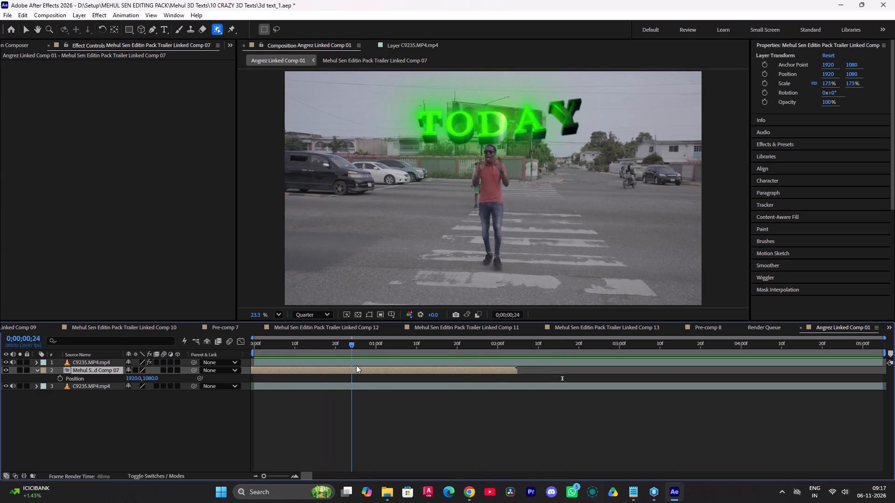
drag(356, 365, 242, 366)
key(space)
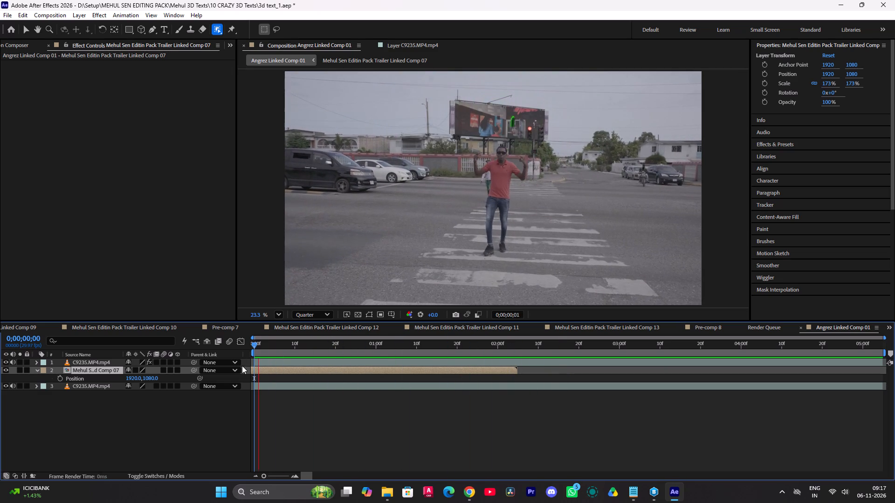
key(space)
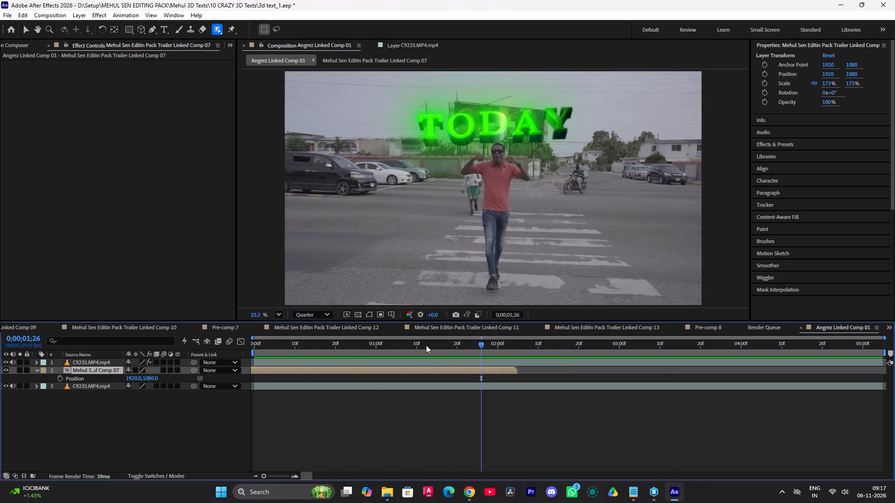
drag(426, 345, 228, 359)
key(space)
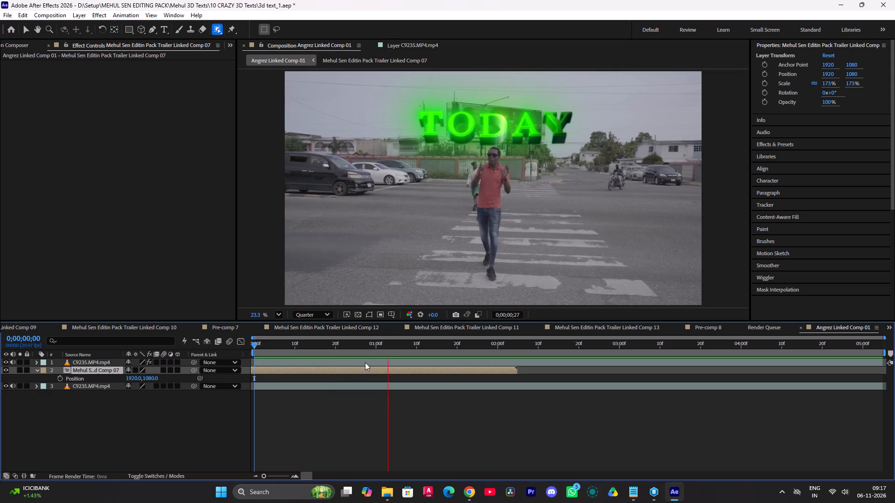
key(space)
drag(401, 345, 409, 348)
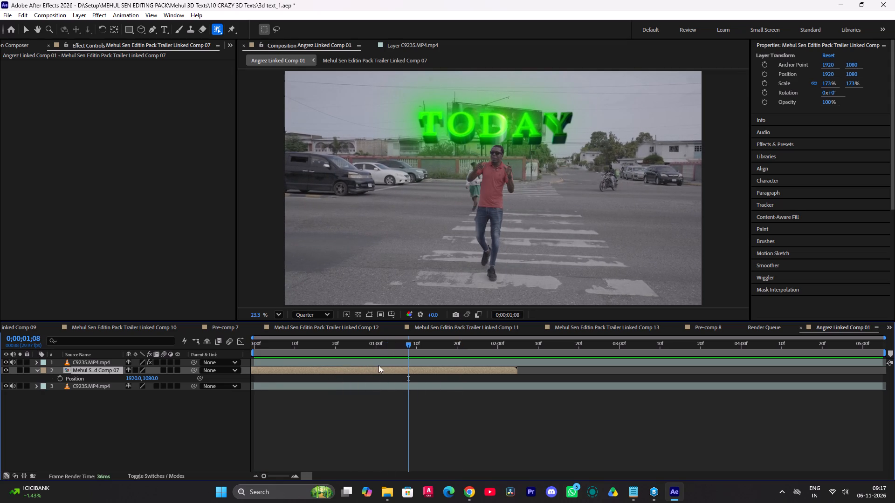
drag(361, 345, 246, 349)
key(space)
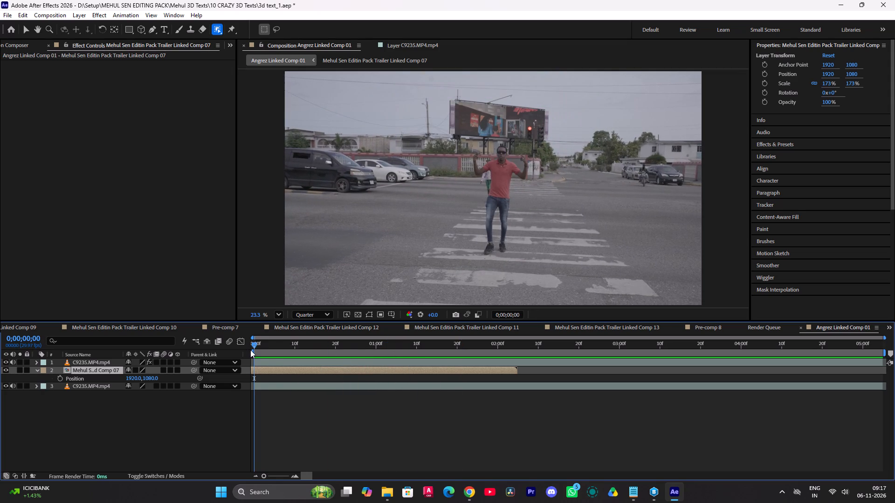
key(space)
key(space)
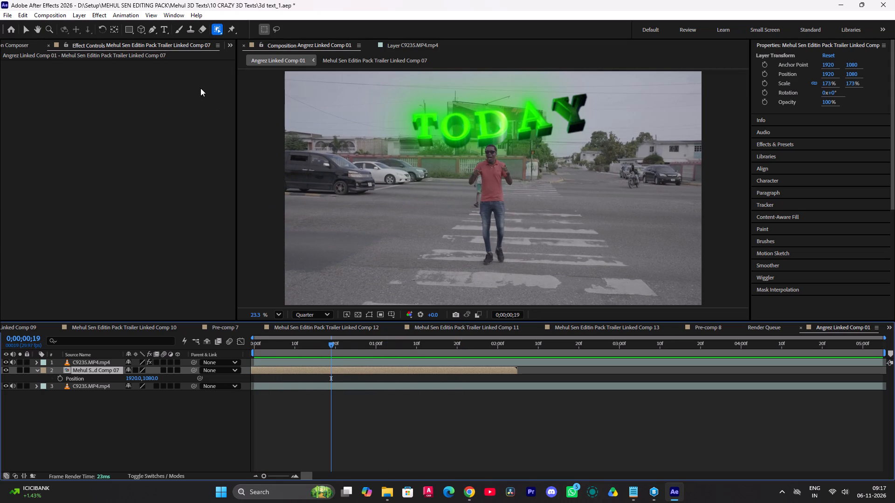
Open Animation Composer and browse its title categories, ending on the Scale Titles presets.
click(170, 17)
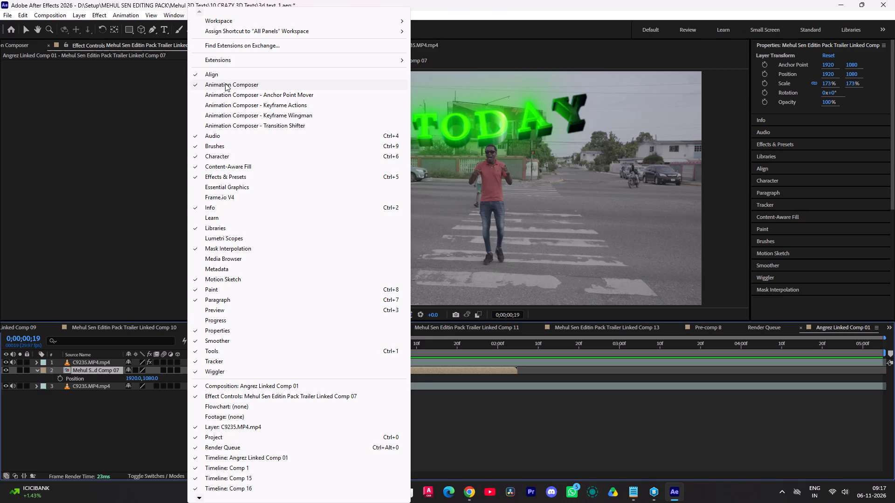
click(225, 83)
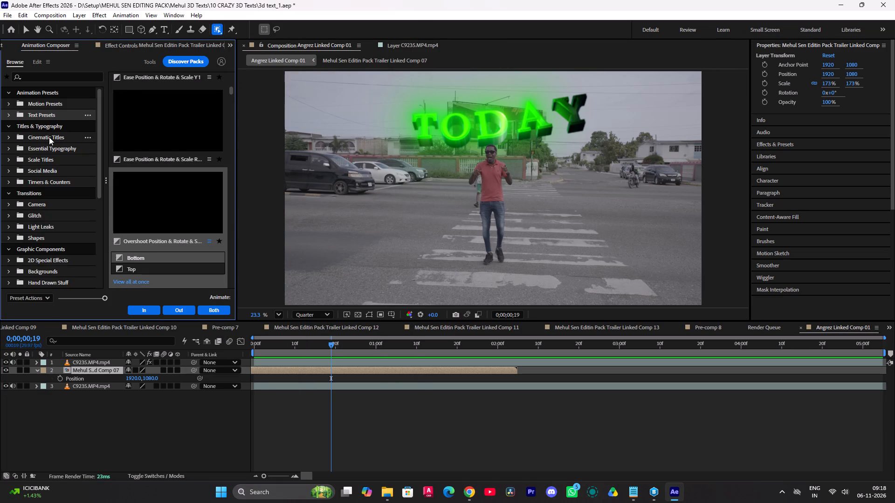
click(49, 137)
click(43, 161)
click(42, 174)
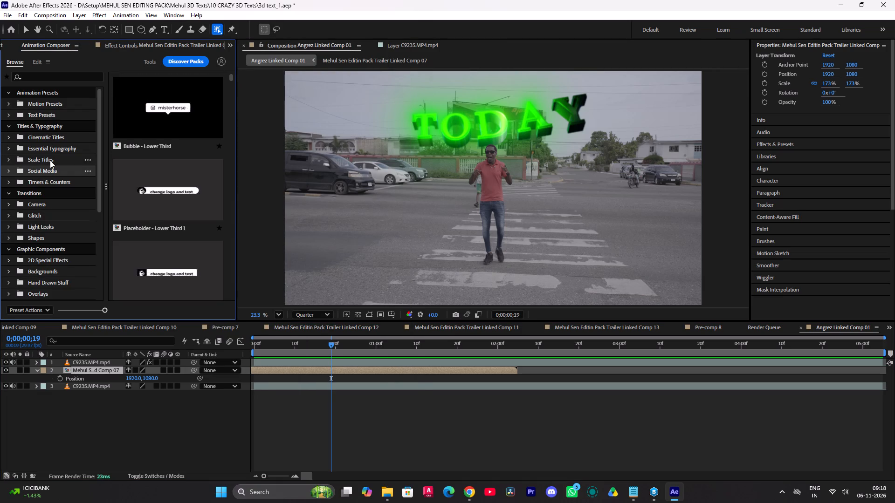
click(50, 160)
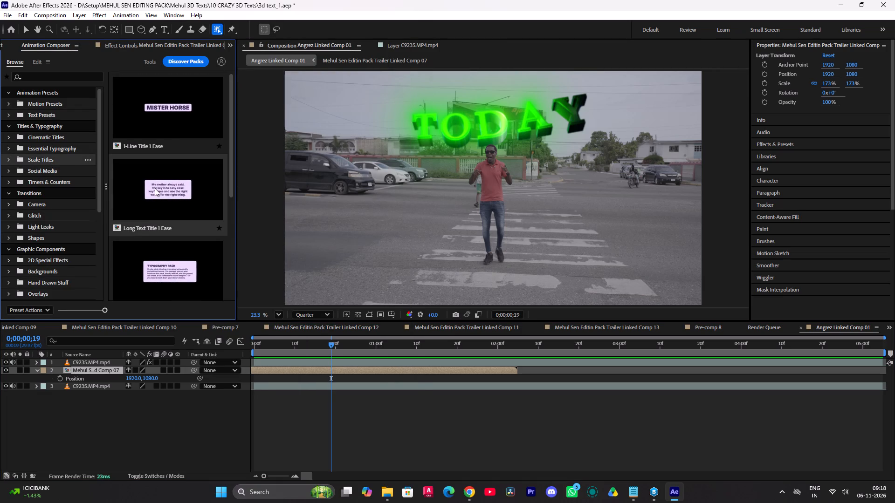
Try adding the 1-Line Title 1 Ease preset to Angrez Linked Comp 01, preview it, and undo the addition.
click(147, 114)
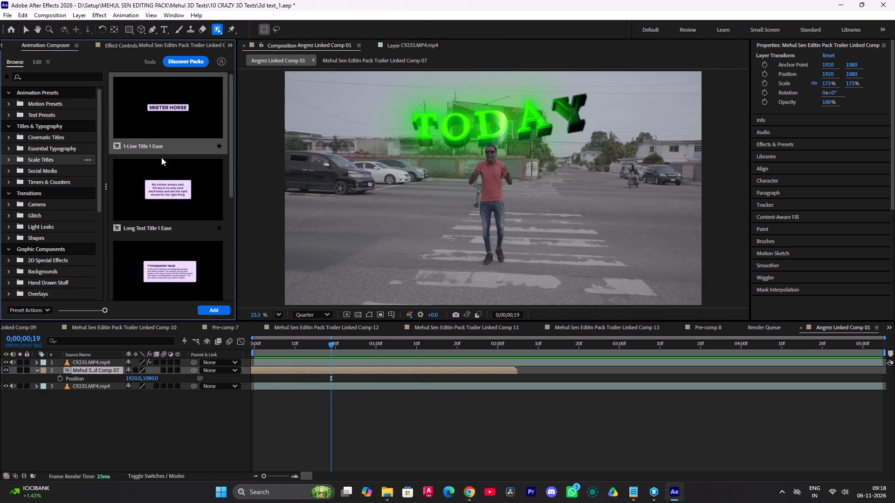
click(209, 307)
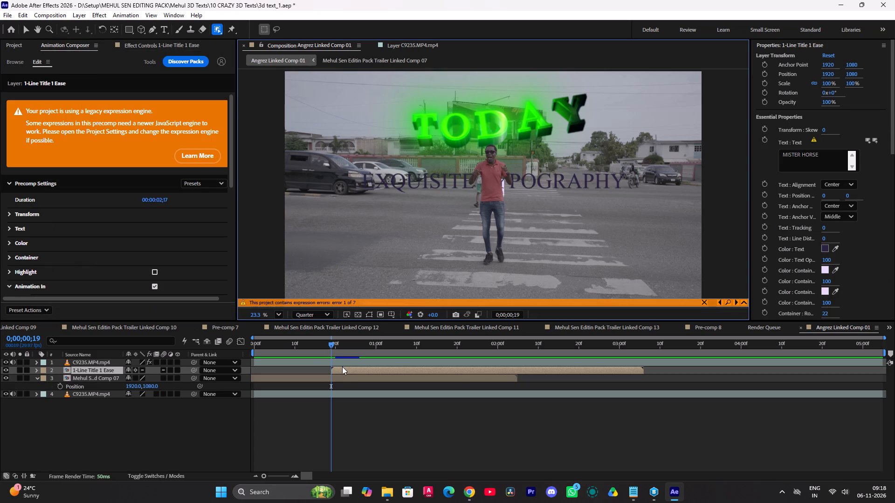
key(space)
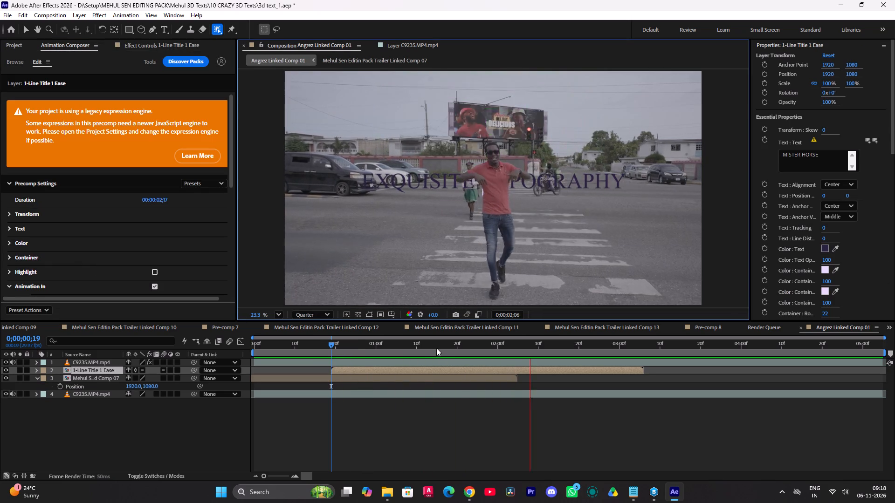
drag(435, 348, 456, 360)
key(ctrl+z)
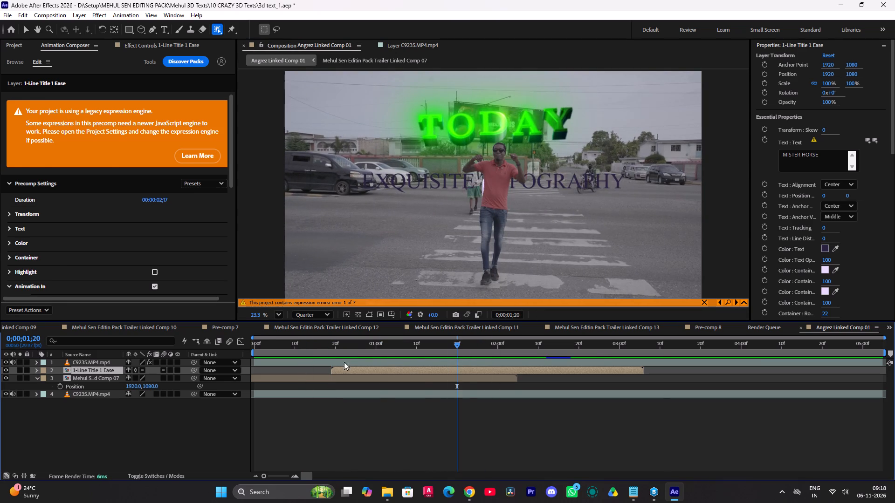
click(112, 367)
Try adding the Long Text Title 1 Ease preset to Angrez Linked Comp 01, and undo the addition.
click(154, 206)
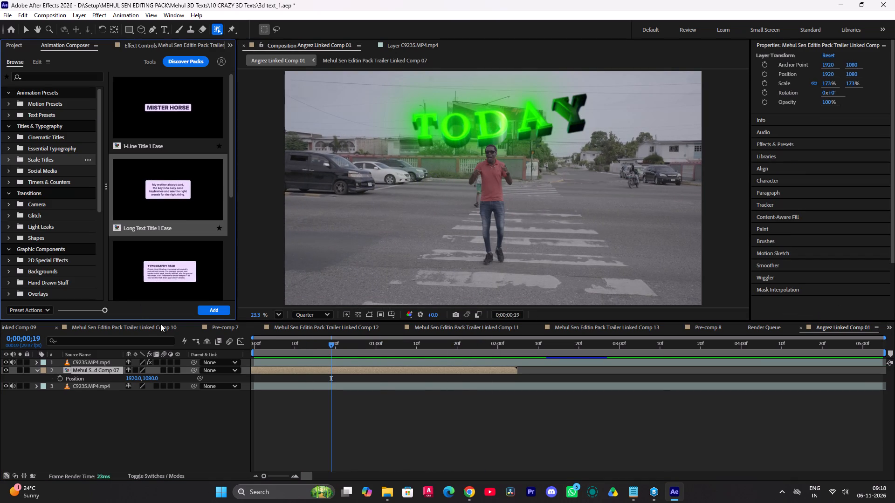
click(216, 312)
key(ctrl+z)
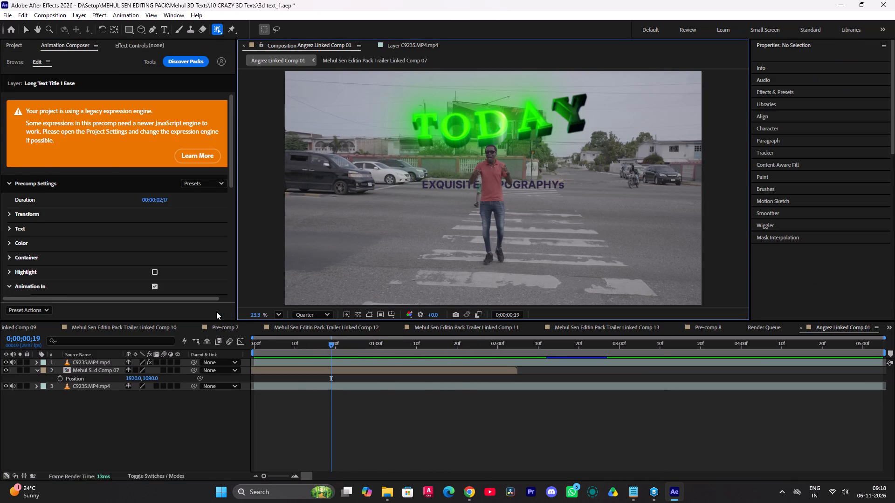
Examine the preset previews in the Scale Titles, Social Media, Camera transitions and Cinematic Titles categories.
scroll(173, 249, down, 2)
click(165, 193)
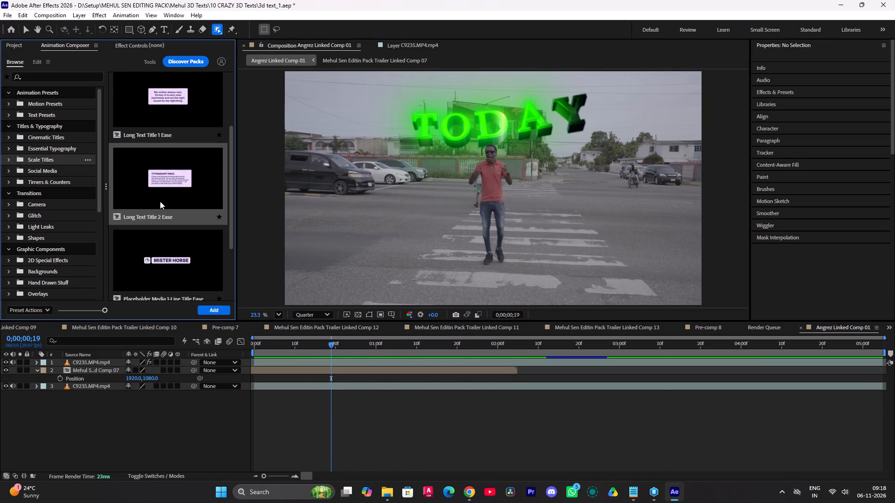
scroll(138, 246, down, 2)
click(161, 188)
click(36, 171)
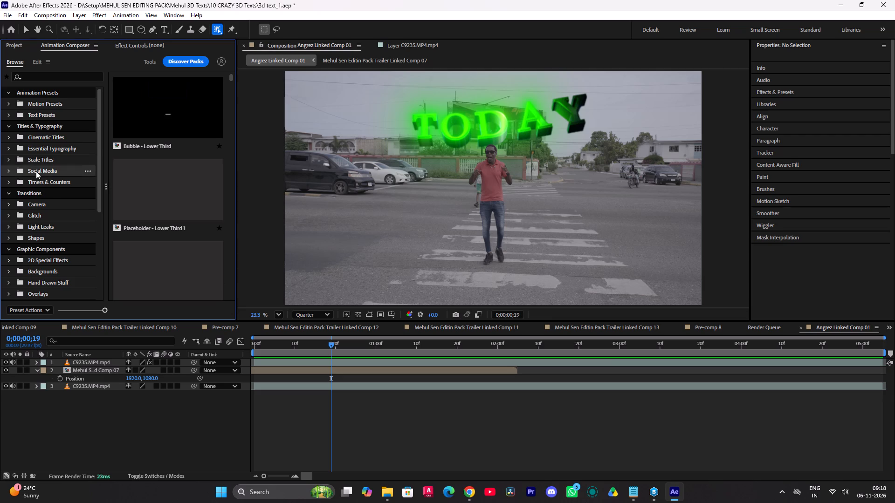
scroll(164, 170, down, 2)
click(38, 207)
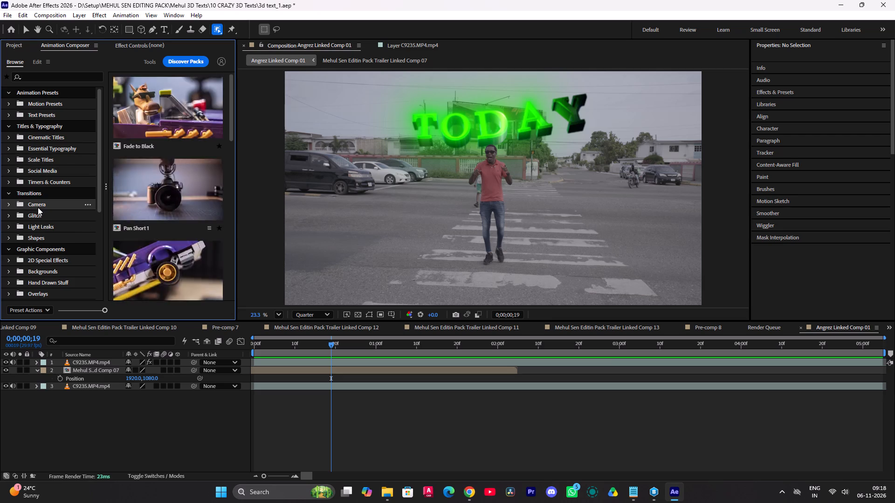
scroll(152, 249, down, 1)
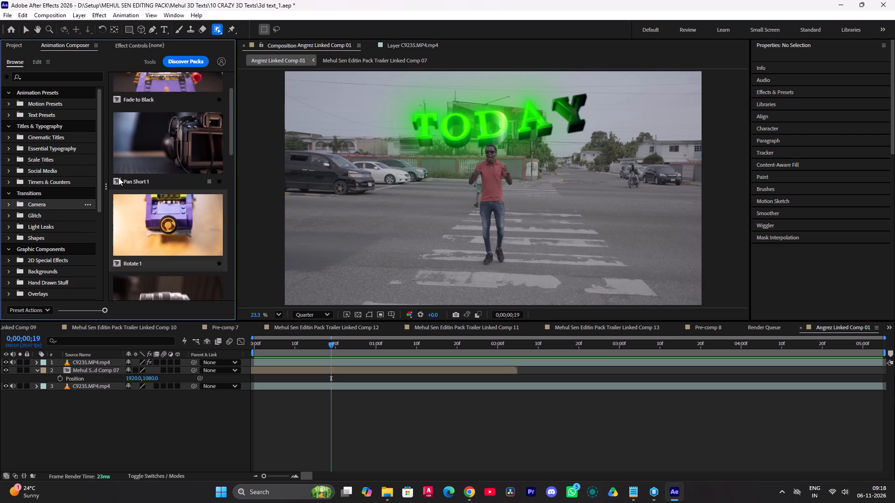
scroll(69, 171, down, 2)
scroll(38, 178, up, 5)
click(45, 114)
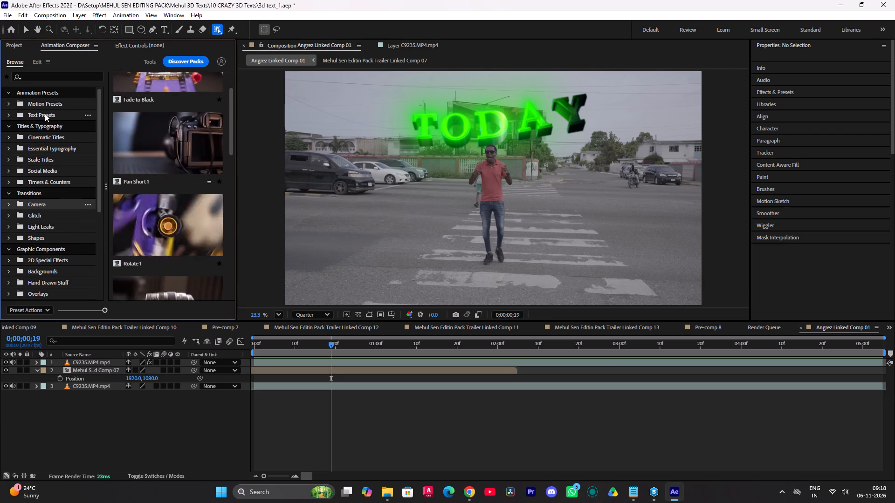
click(47, 137)
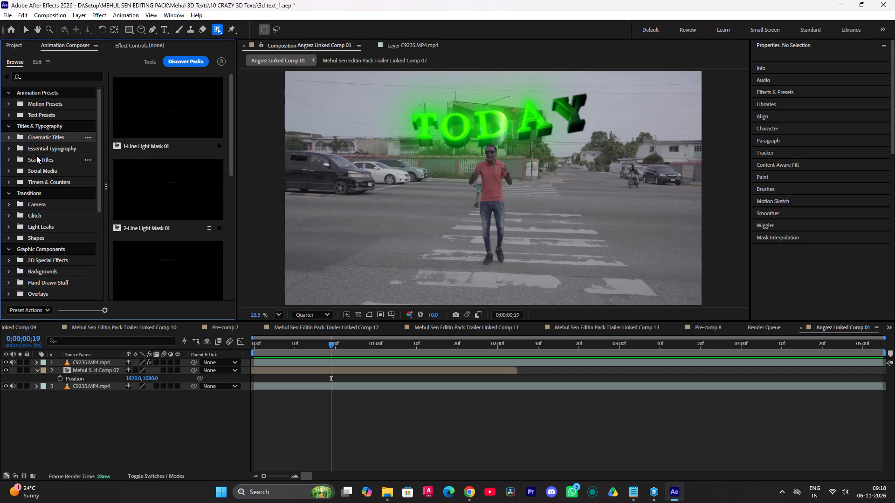
scroll(47, 129, up, 4)
Apply the Ease Position & Rotate 1 motion preset, Bottom variant, as an Out animation to the TODAY text comp.
click(46, 100)
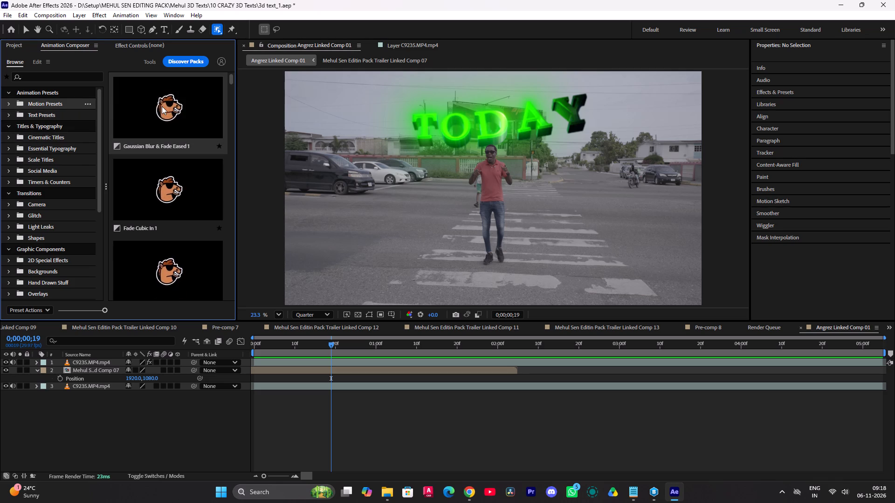
scroll(189, 229, down, 1)
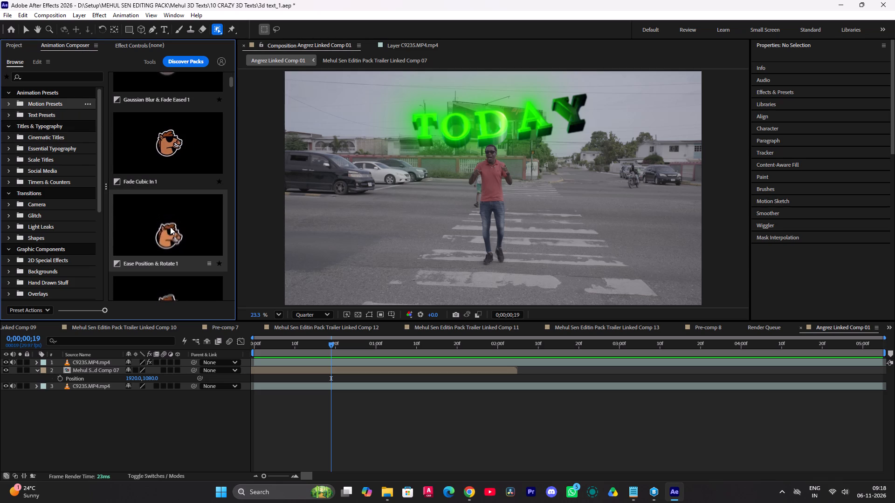
click(170, 227)
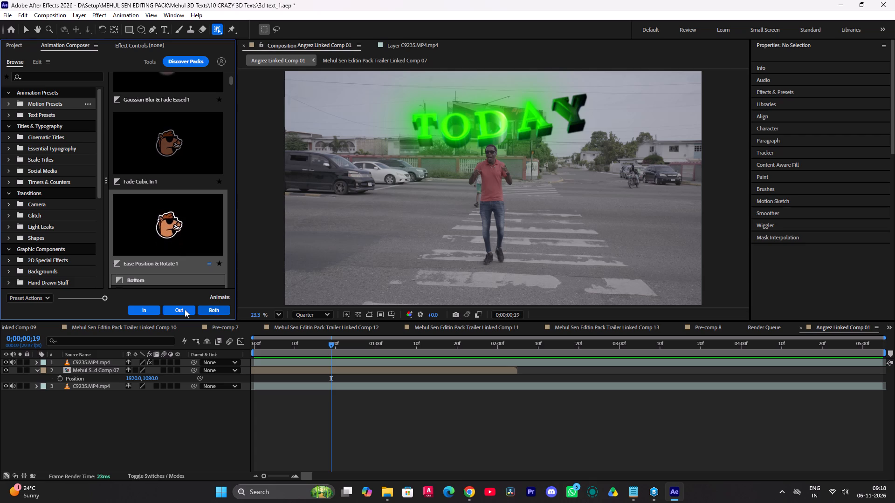
click(183, 309)
click(179, 309)
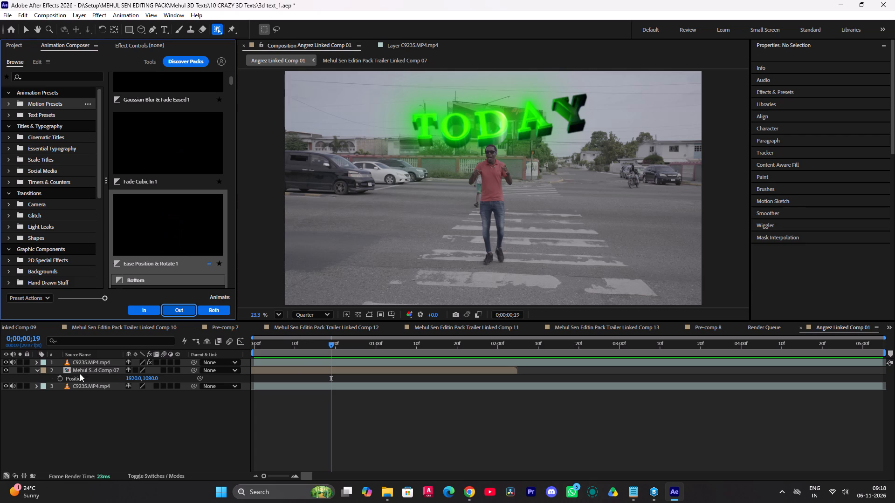
click(79, 371)
click(183, 312)
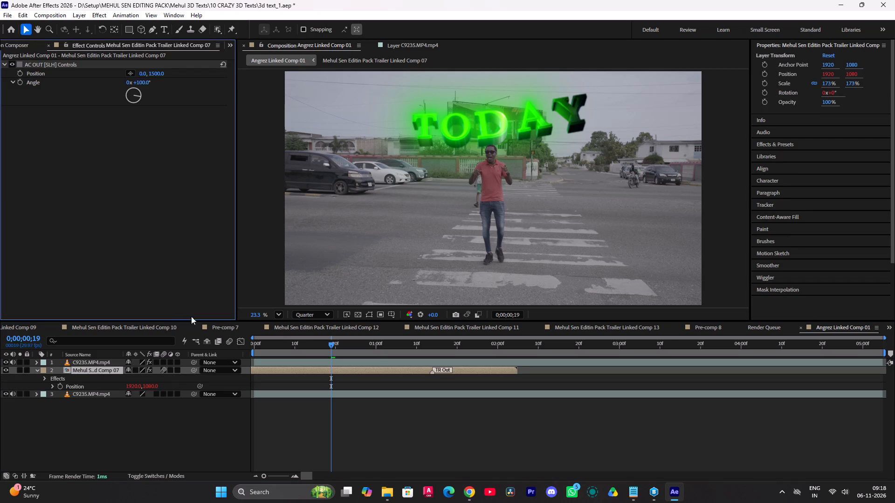
Scrub and play Angrez Linked Comp 01 to review the TODAY text's out animation.
drag(330, 350, 401, 360)
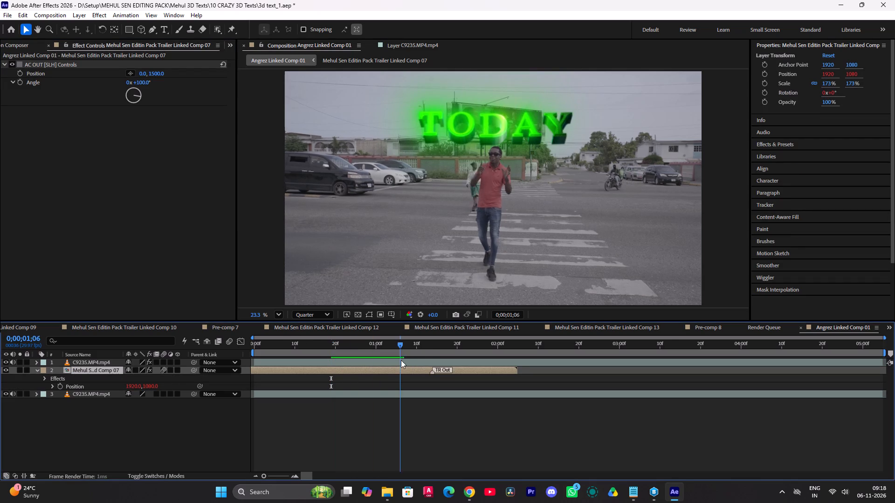
drag(401, 360, 301, 370)
key(space)
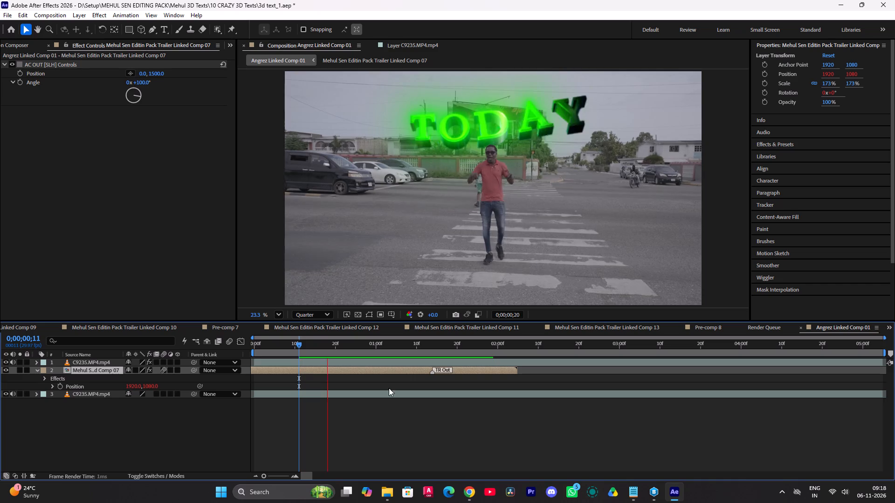
key(space)
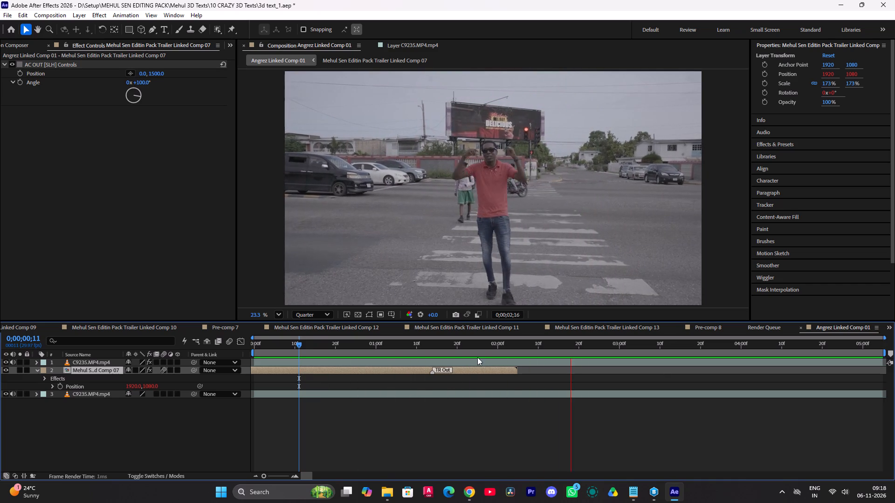
drag(472, 347, 210, 366)
key(space)
key(space)
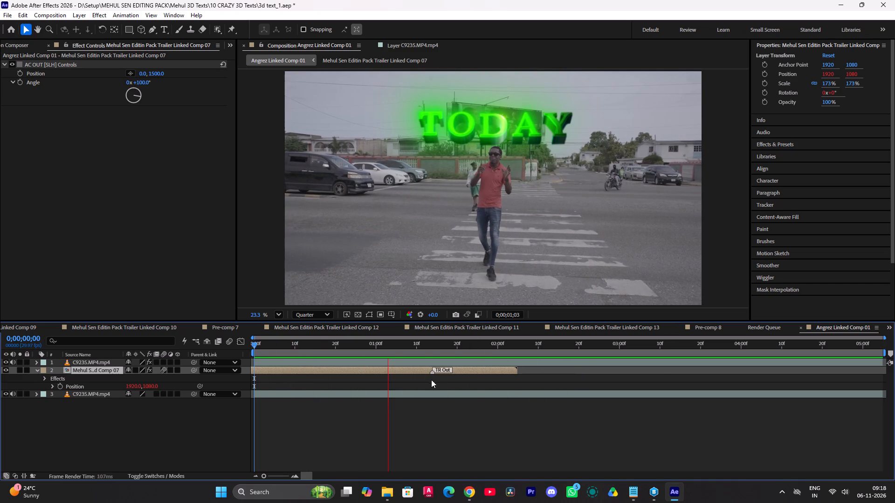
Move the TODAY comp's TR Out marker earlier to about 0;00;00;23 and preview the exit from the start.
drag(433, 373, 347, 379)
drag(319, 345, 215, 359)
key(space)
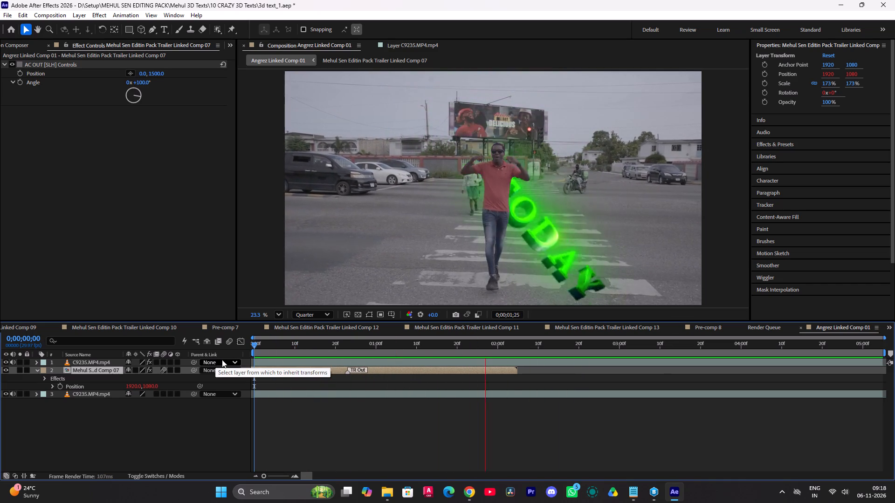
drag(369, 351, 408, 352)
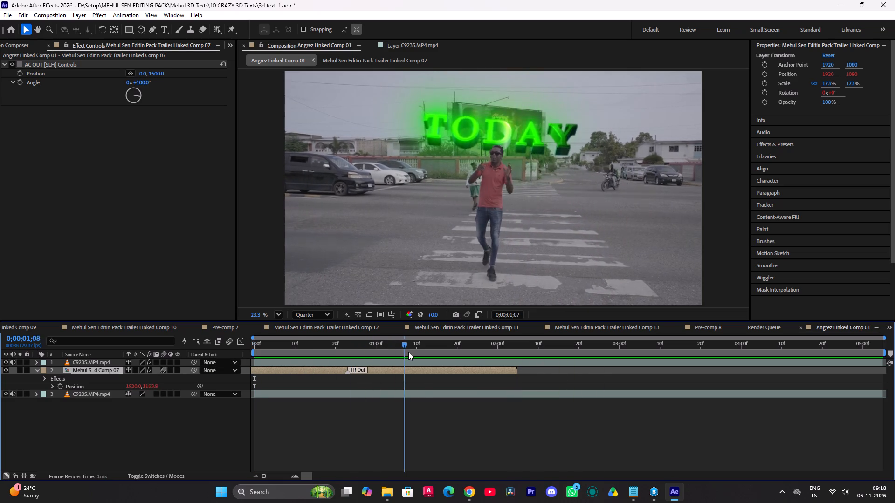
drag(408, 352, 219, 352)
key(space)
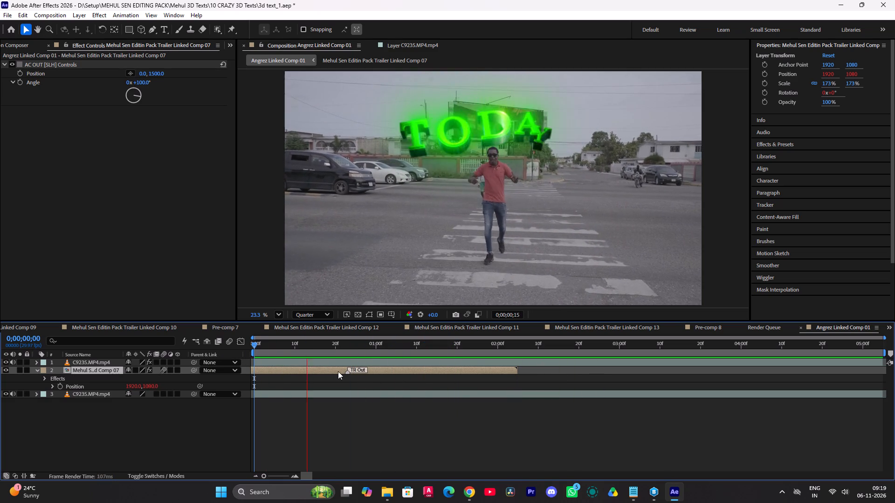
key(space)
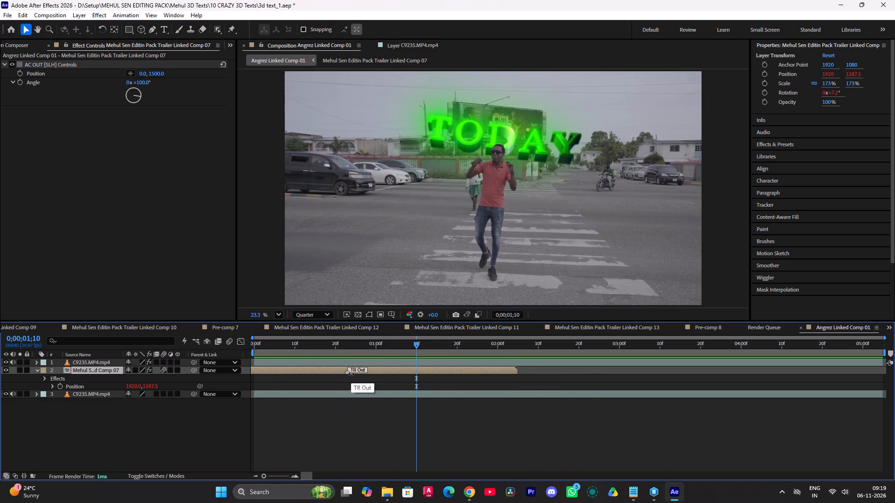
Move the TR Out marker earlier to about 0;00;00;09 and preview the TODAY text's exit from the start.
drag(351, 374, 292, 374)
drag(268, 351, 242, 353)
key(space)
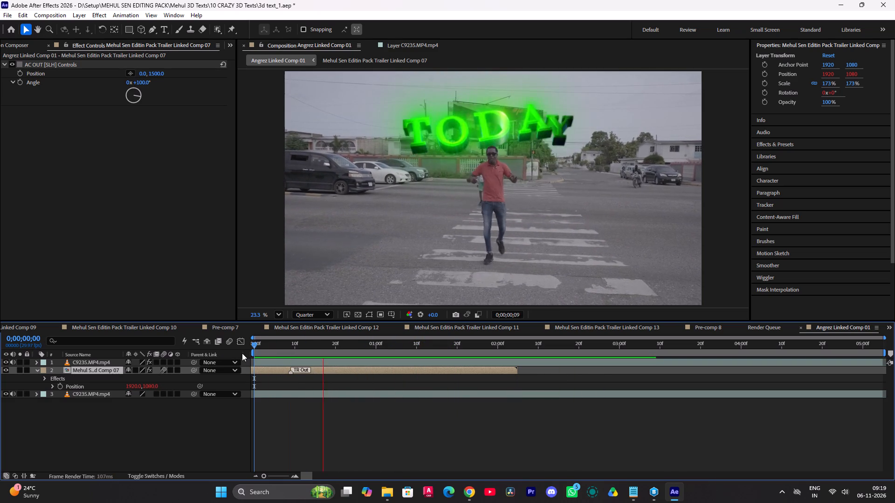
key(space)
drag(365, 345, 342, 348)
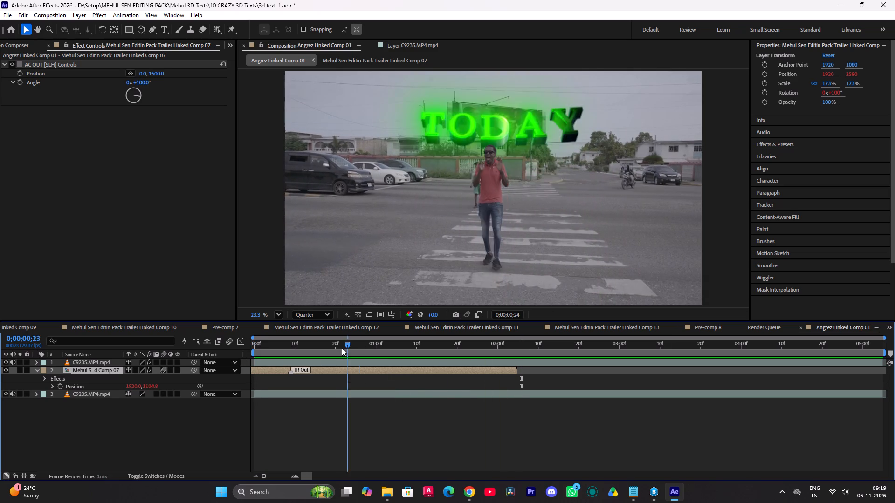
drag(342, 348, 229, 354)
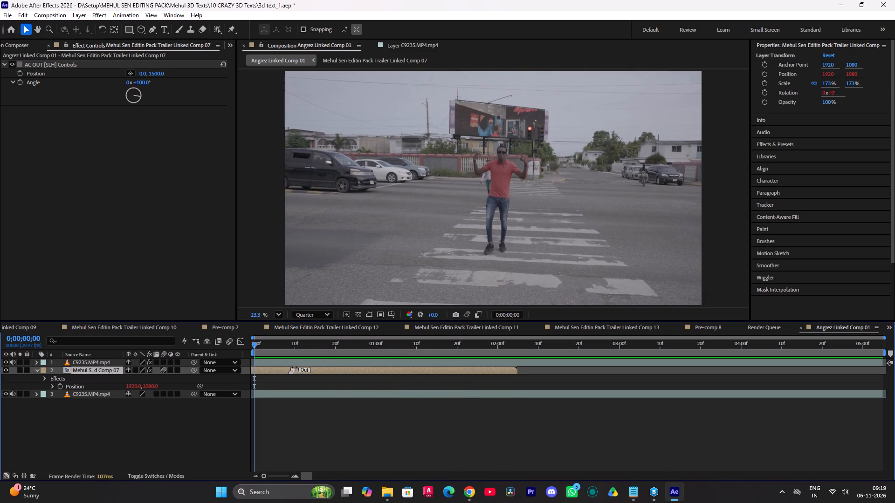
Move the TR Out marker to about 0;00;00;02, near the TODAY comp's start, and replay the exit from the beginning.
drag(295, 371, 262, 376)
key(space)
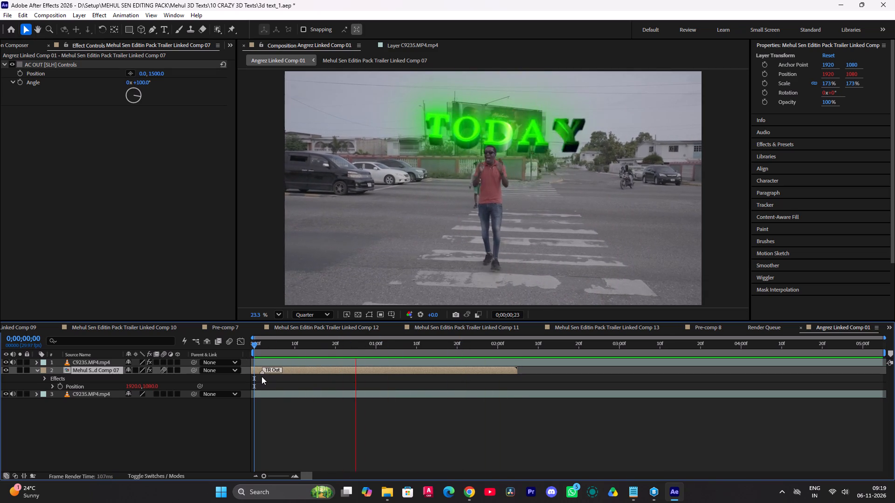
drag(304, 351, 290, 351)
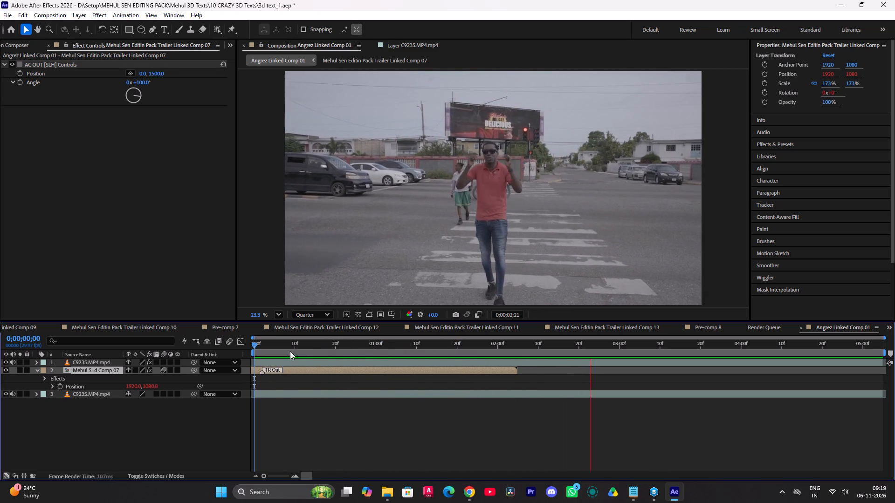
drag(290, 351, 236, 362)
key(space)
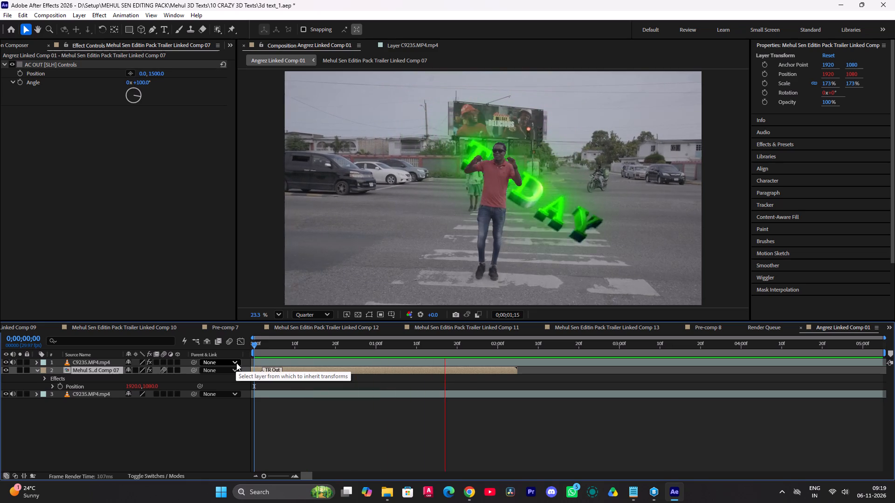
Replay Angrez Linked Comp 01 from the start to check the TODAY text's exit behind the man.
key(space)
drag(305, 345, 242, 357)
key(space)
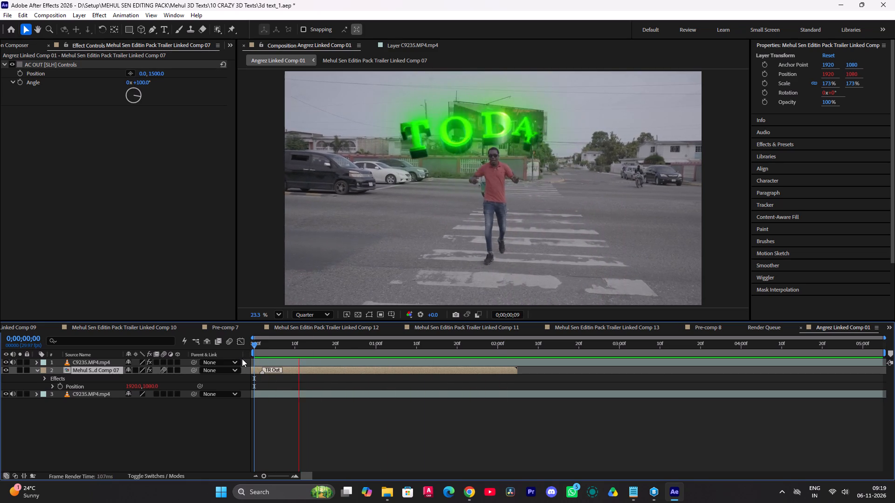
key(space)
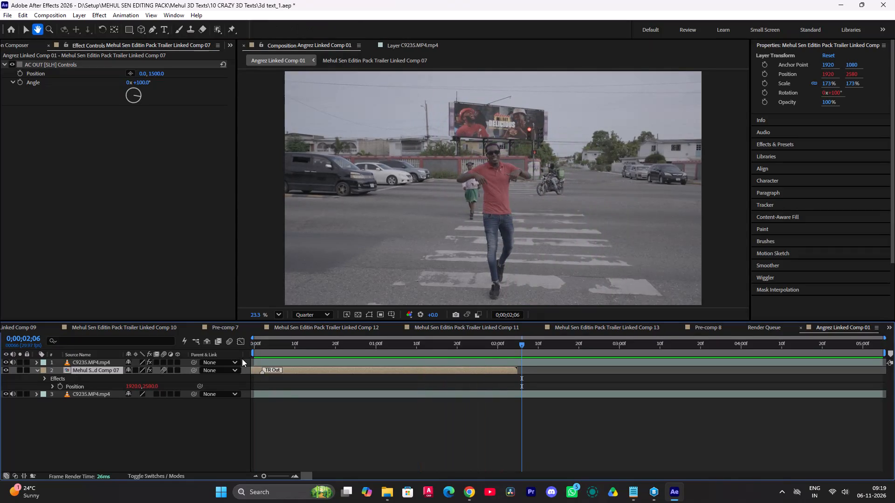
Save the project as 3d text_1 in the Angrez folder on New Volume (D:).
click(6, 13)
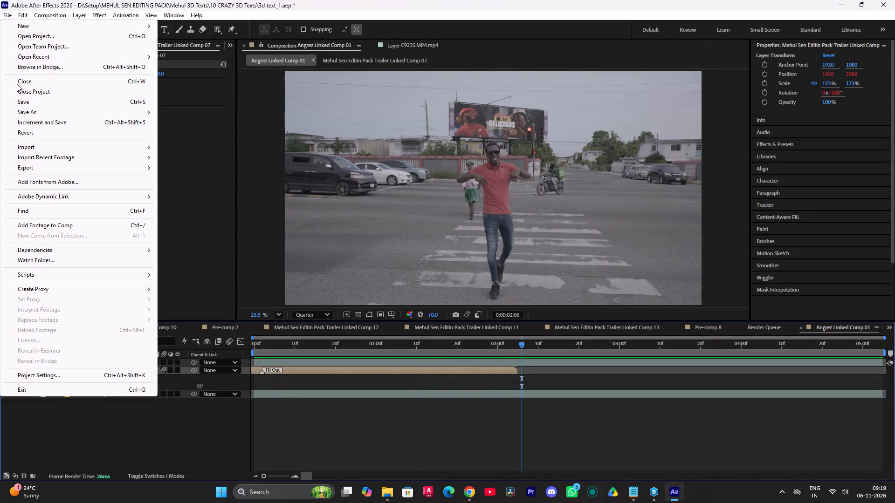
drag(29, 102, 29, 109)
click(185, 114)
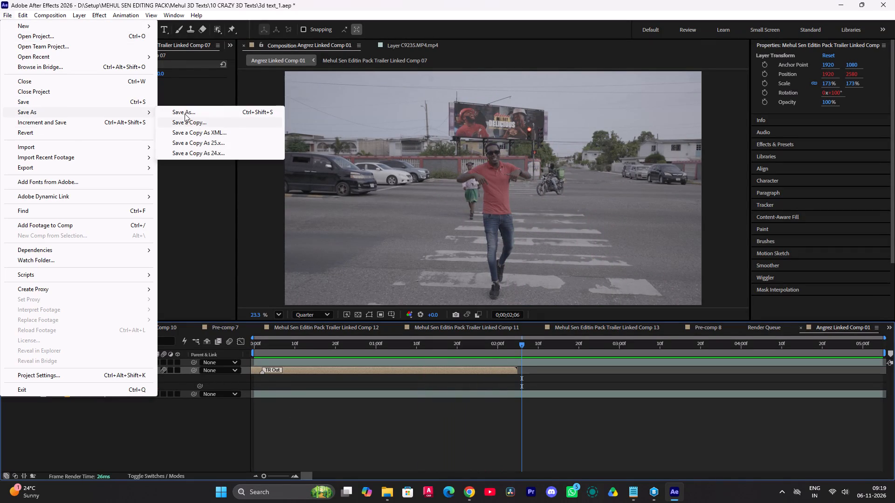
scroll(117, 197, down, 5)
click(40, 153)
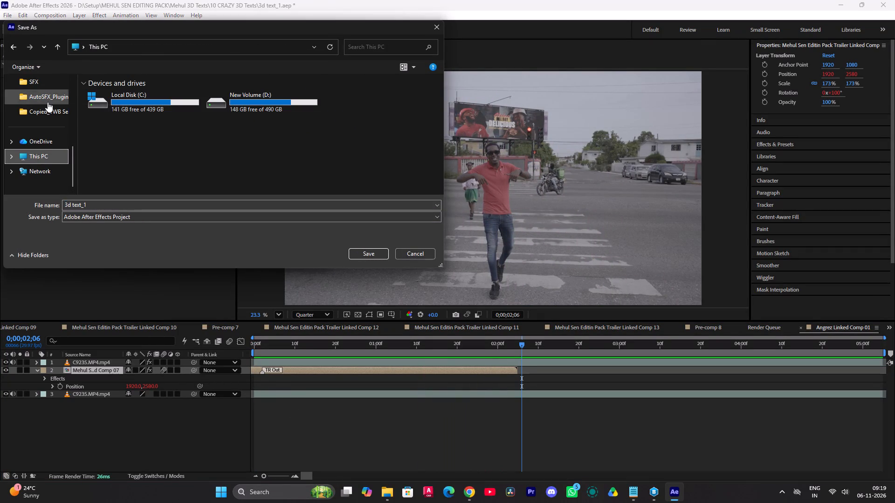
double_click(252, 112)
scroll(240, 153, down, 5)
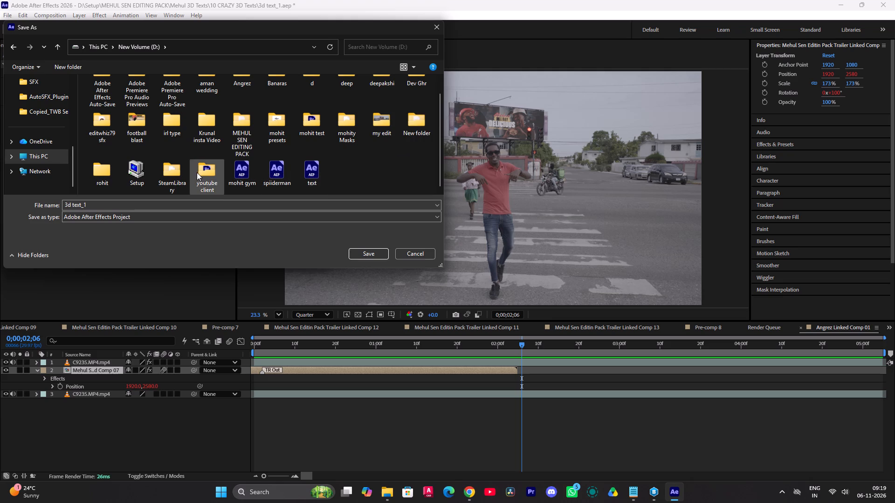
click(109, 172)
key(a)
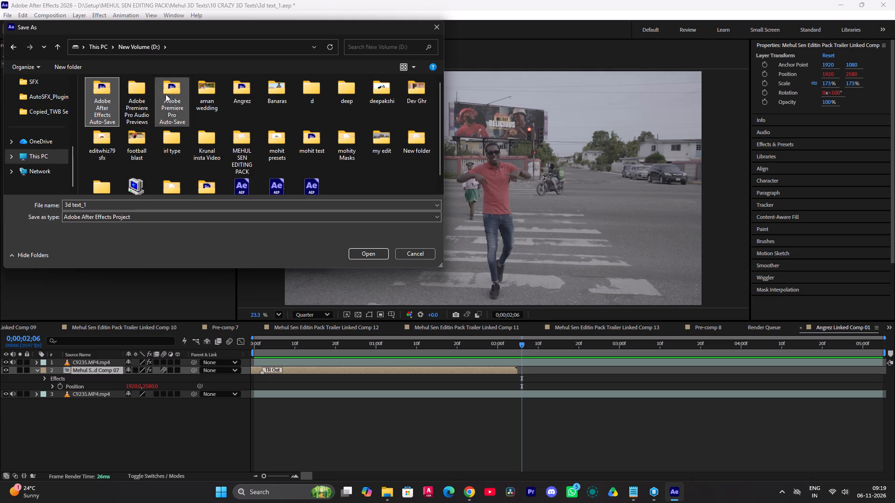
double_click(245, 91)
click(359, 249)
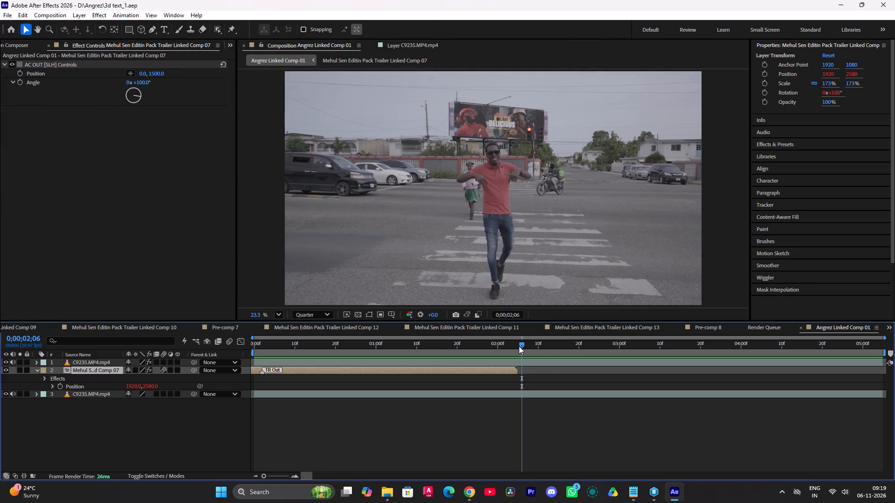
Play and scrub Angrez Linked Comp 01 from the beginning to review the TODAY text's entire exit.
drag(517, 346, 220, 346)
key(space)
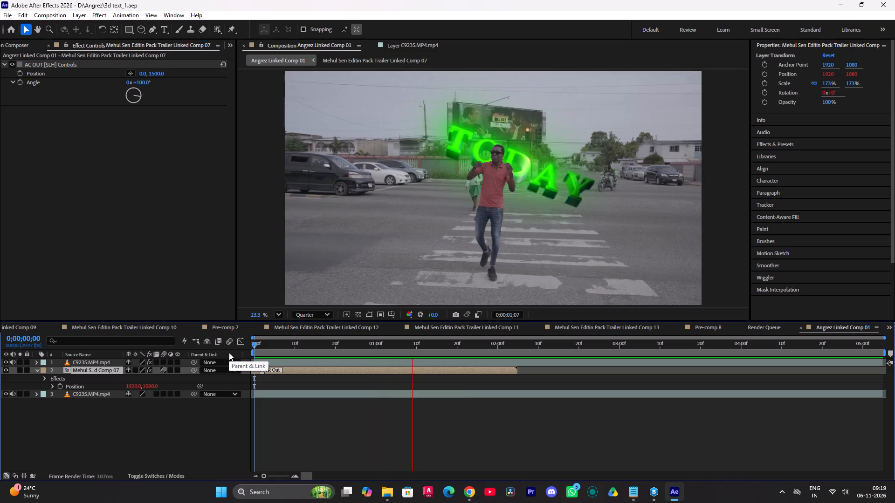
key(space)
drag(427, 347, 245, 357)
key(space)
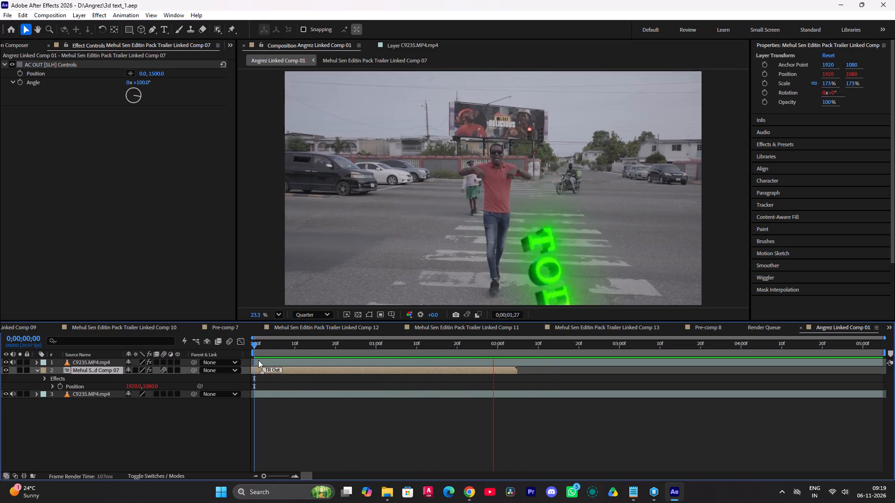
drag(496, 347, 364, 340)
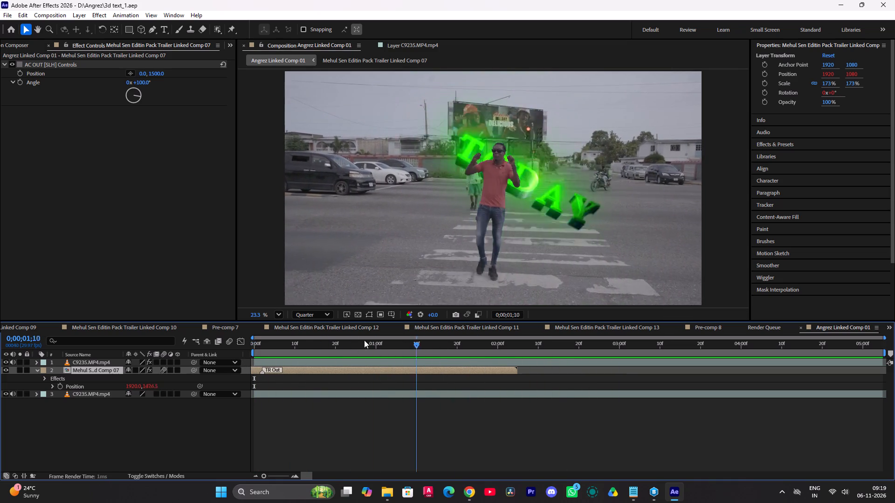
drag(364, 340, 231, 340)
key(space)
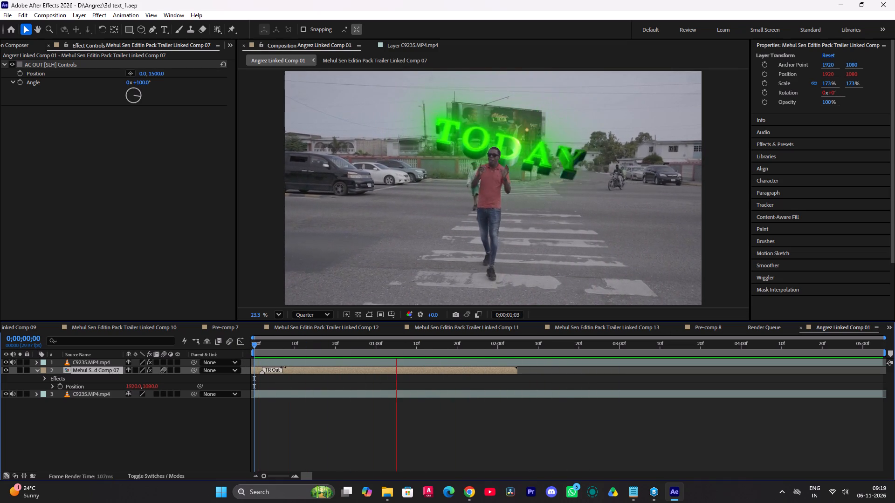
key(space)
Close After Effects and the update-check window, and launch Adobe Premiere.
click(894, 0)
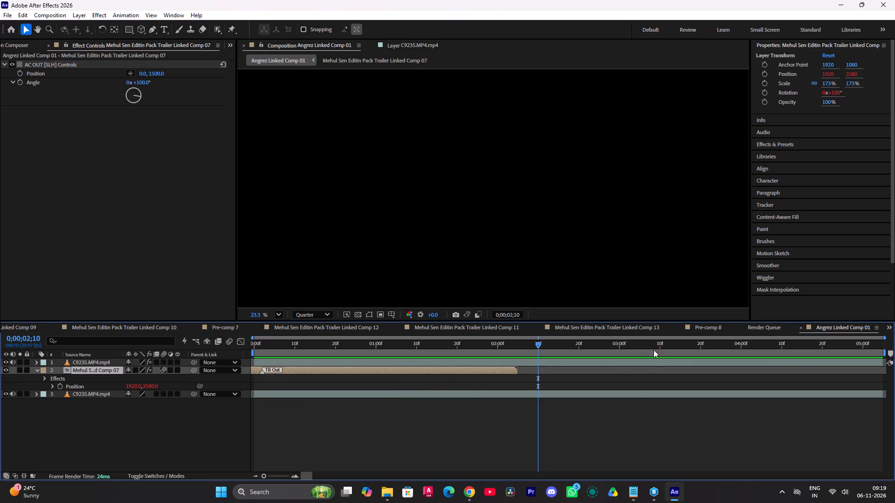
click(533, 490)
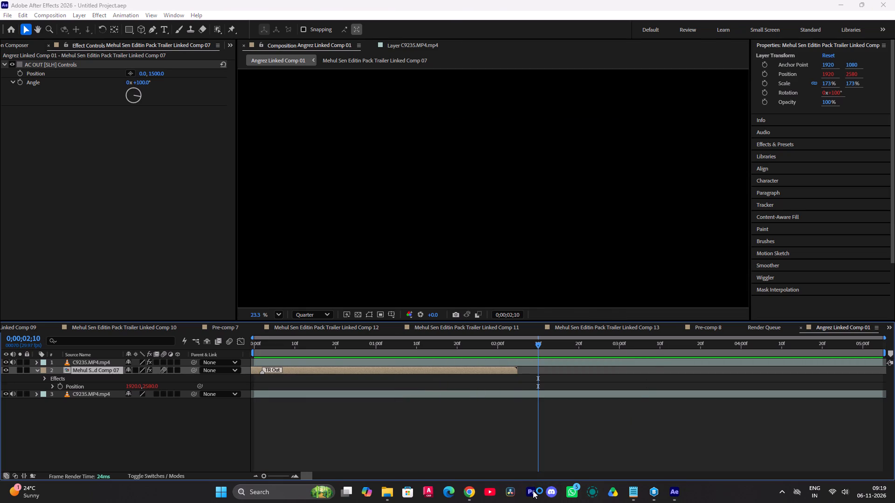
right_click(676, 493)
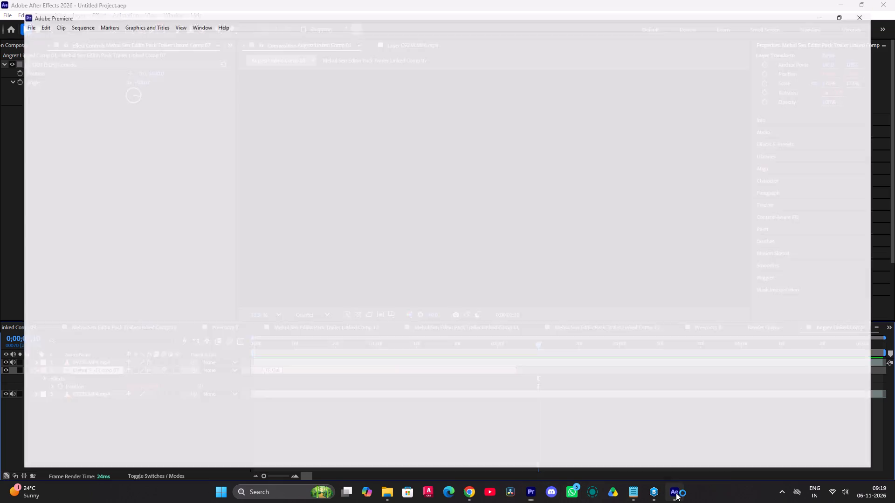
click(659, 467)
right_click(650, 497)
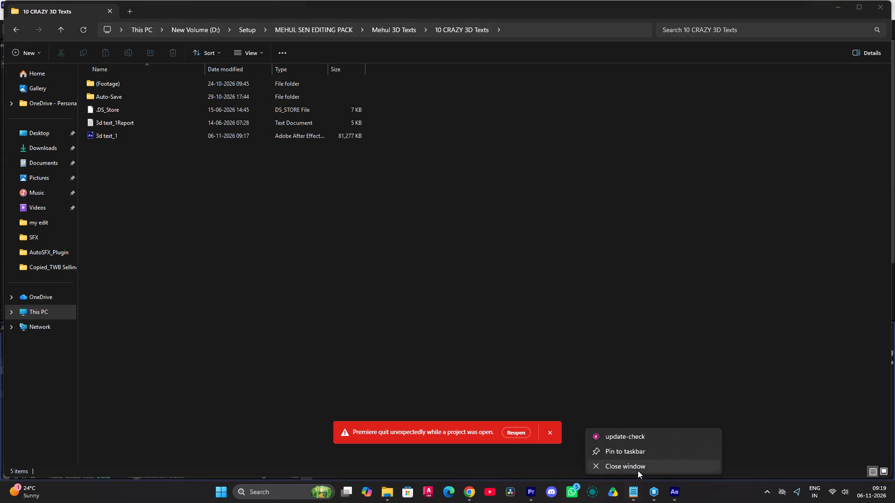
click(635, 467)
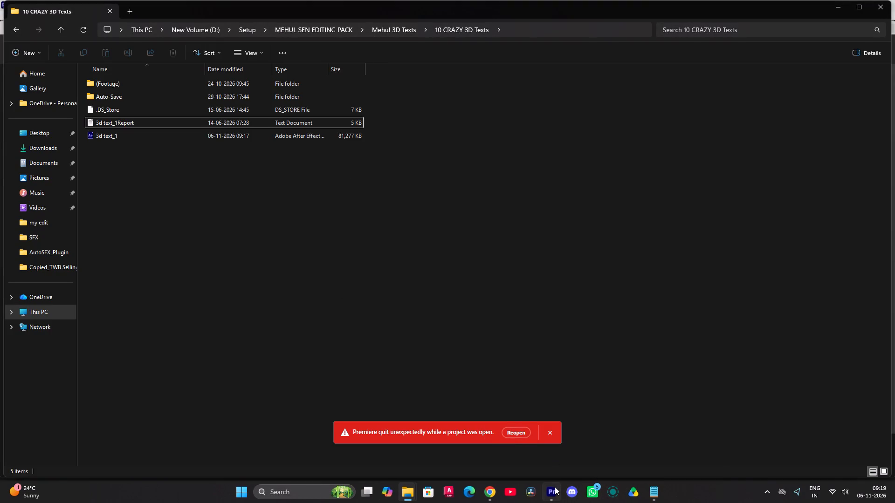
Reopen the last open Angrez project in Premiere and dismiss the recovery notice.
click(510, 435)
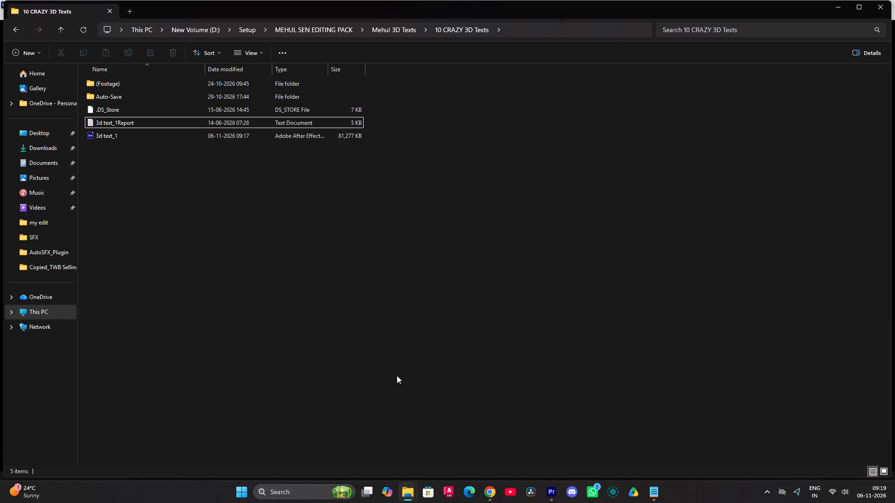
click(551, 489)
click(375, 332)
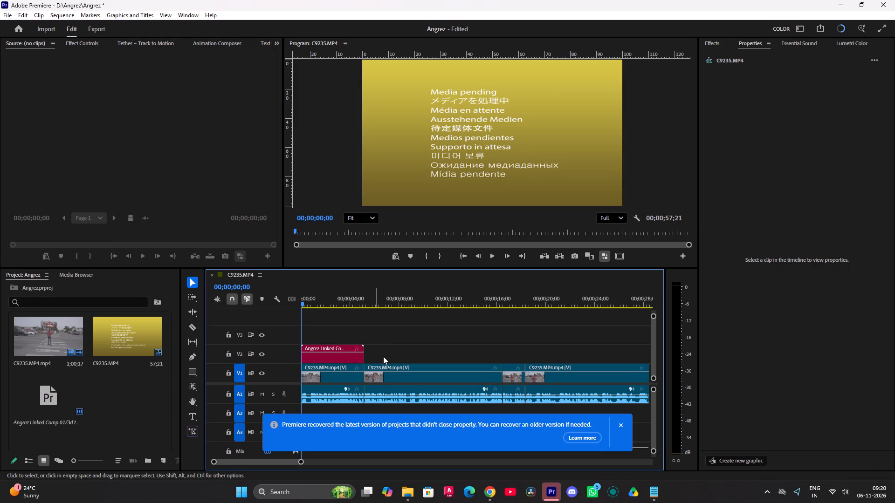
click(619, 422)
Play the C9235.MP4 sequence from the start to check the Angrez Linked Comp 01 clip on V2.
click(386, 323)
alt+scroll(337, 340, down, 1)
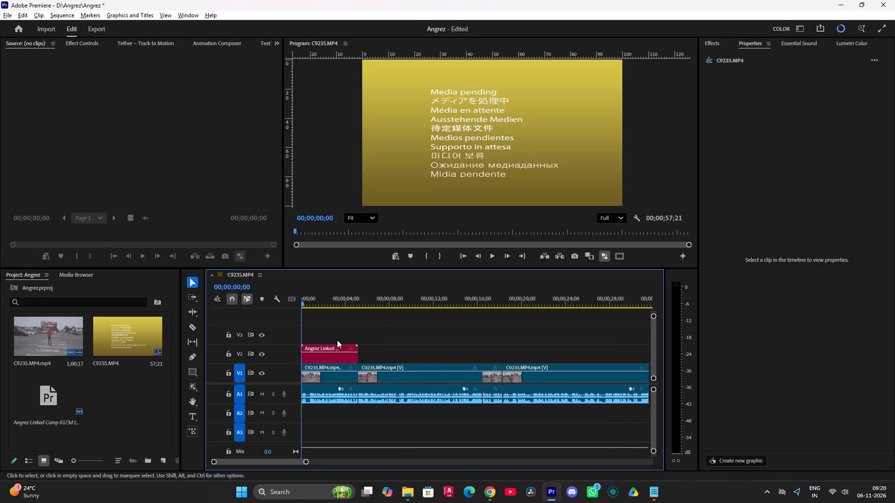
alt+scroll(337, 340, down, 2)
key(space)
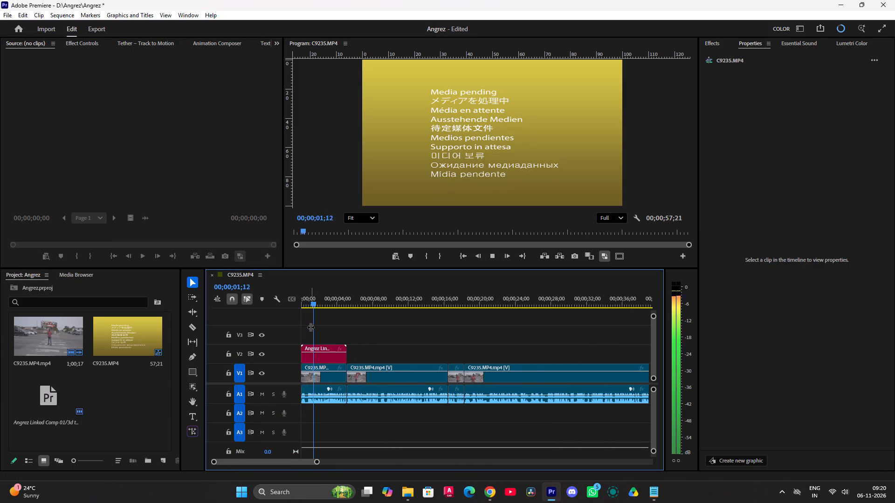
drag(335, 298, 340, 307)
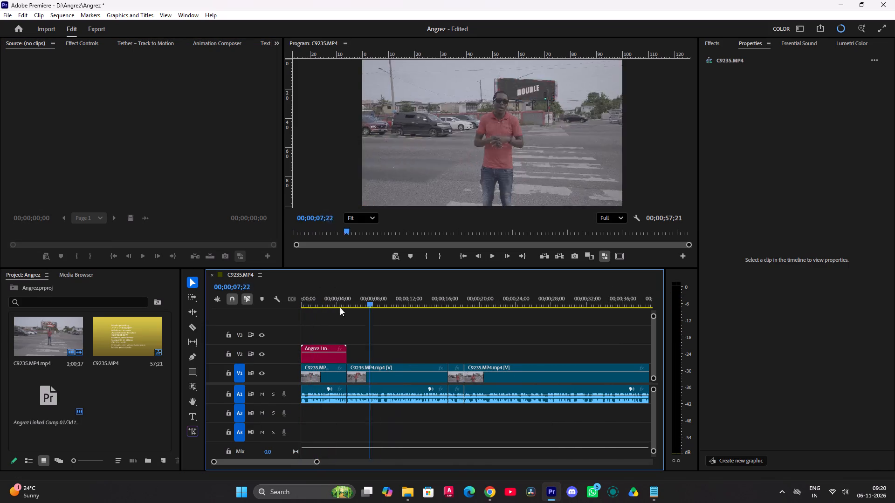
drag(340, 307, 262, 328)
key(space)
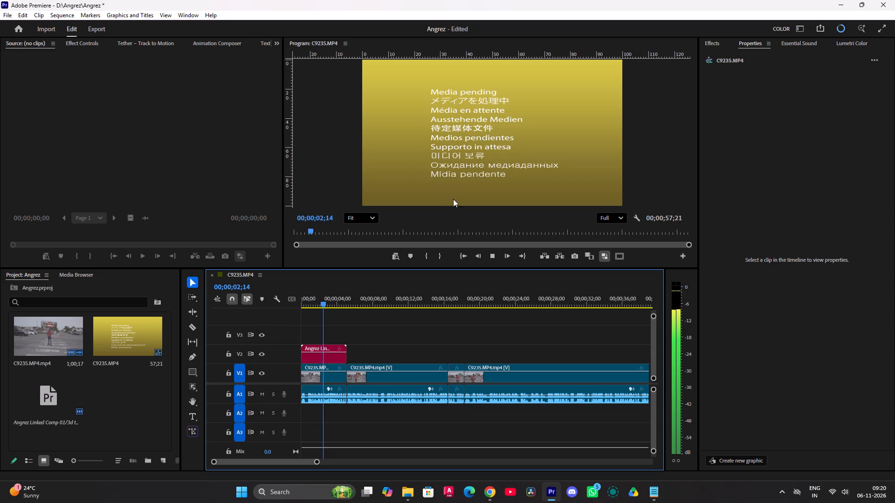
click(365, 353)
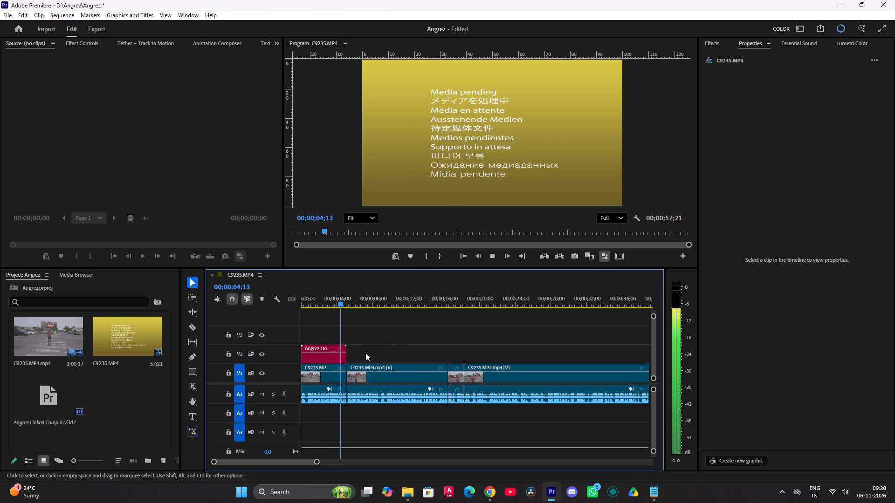
key(space)
Switch to Notepad and read the C9235 transcript for the spoken lines.
click(650, 489)
click(361, 324)
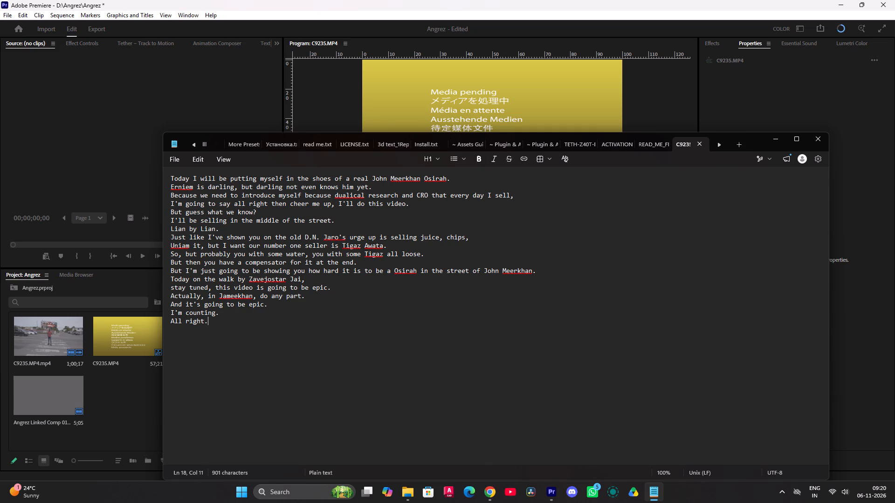
click(773, 138)
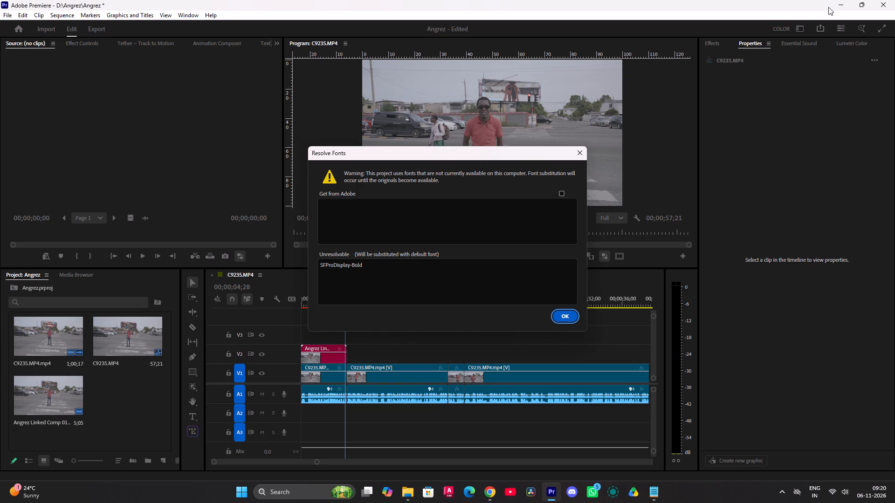
click(652, 493)
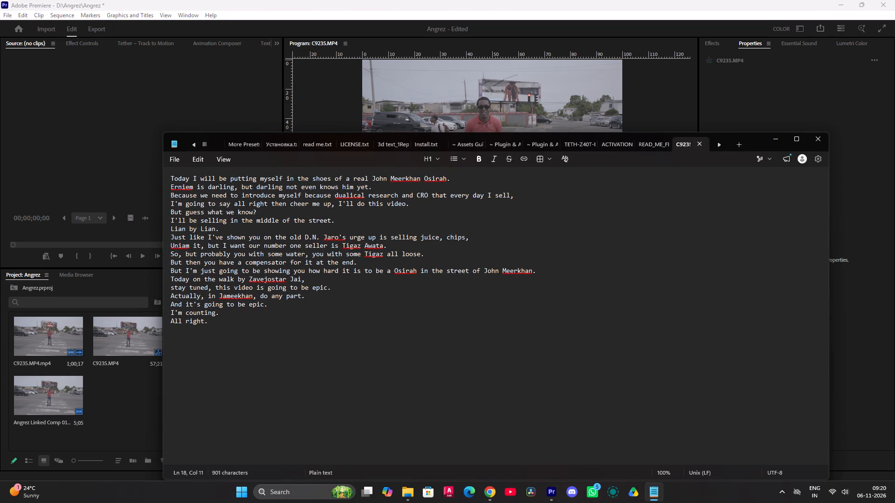
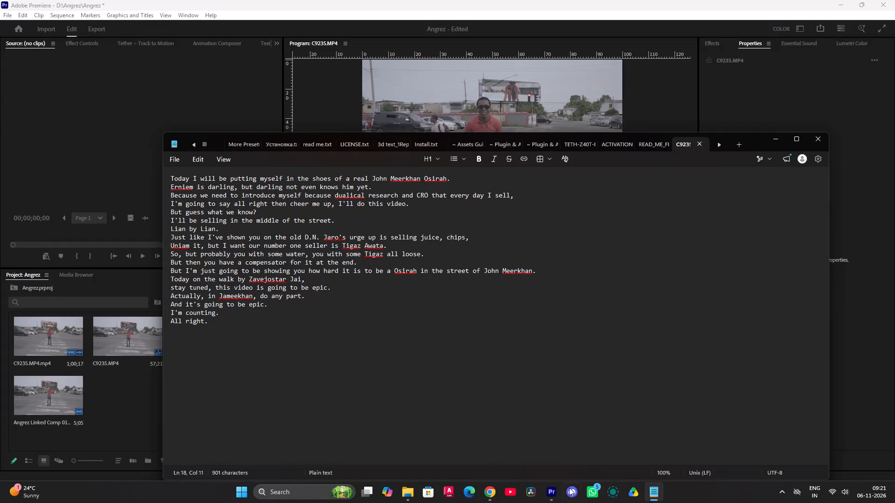
Switch back to Premiere and accept the missing-font substitution warning.
click(557, 496)
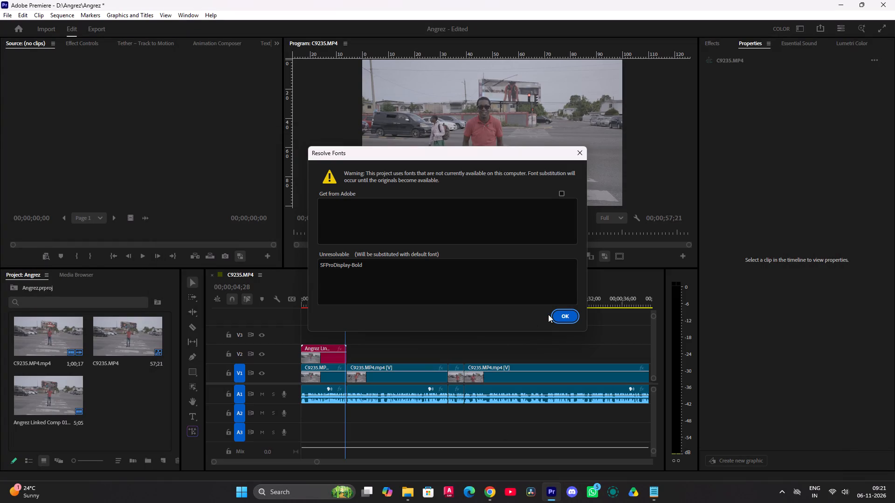
click(564, 317)
Play and scrub the opening seconds of the C9235.MP4 sequence to check the linked comp on V2.
drag(330, 300, 290, 310)
click(321, 362)
right_click(321, 362)
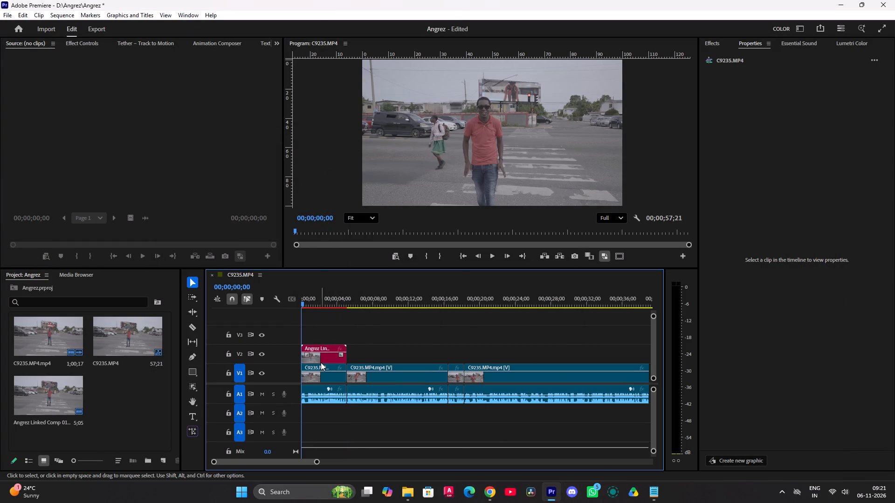
click(307, 291)
drag(310, 290, 318, 292)
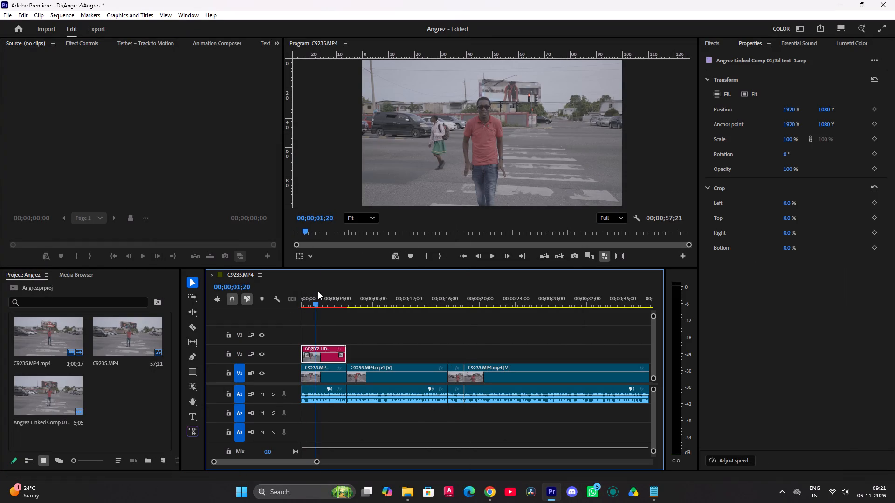
drag(318, 292, 324, 293)
drag(324, 295, 298, 302)
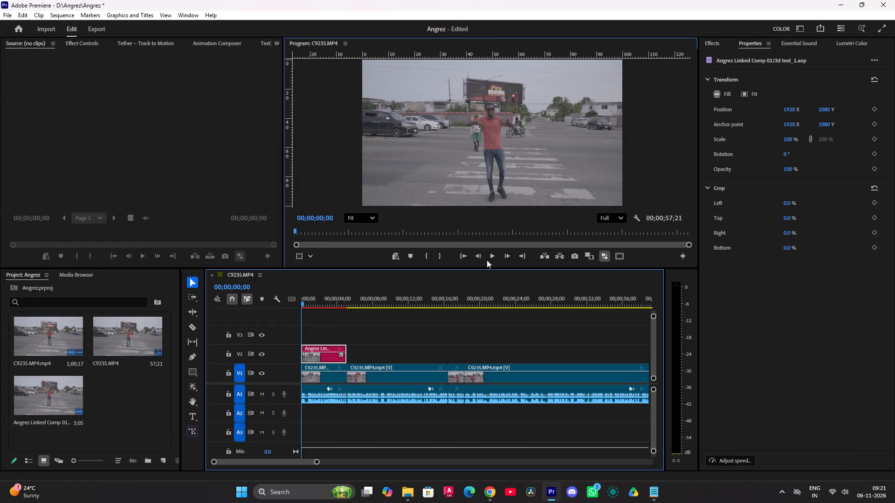
click(487, 260)
click(489, 255)
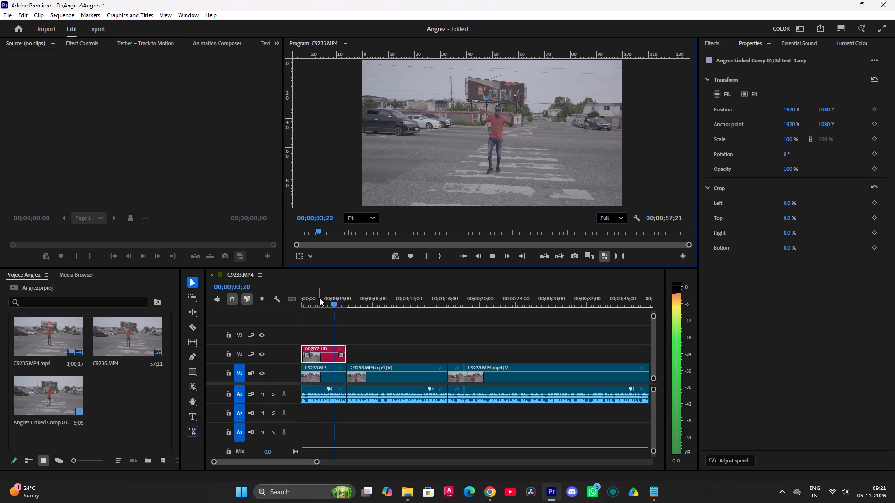
drag(318, 298, 312, 298)
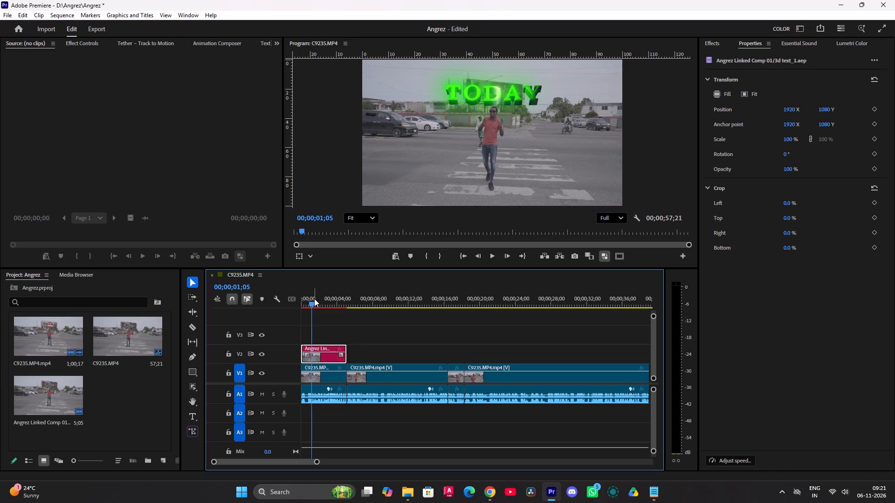
drag(316, 292, 273, 304)
drag(306, 301, 320, 300)
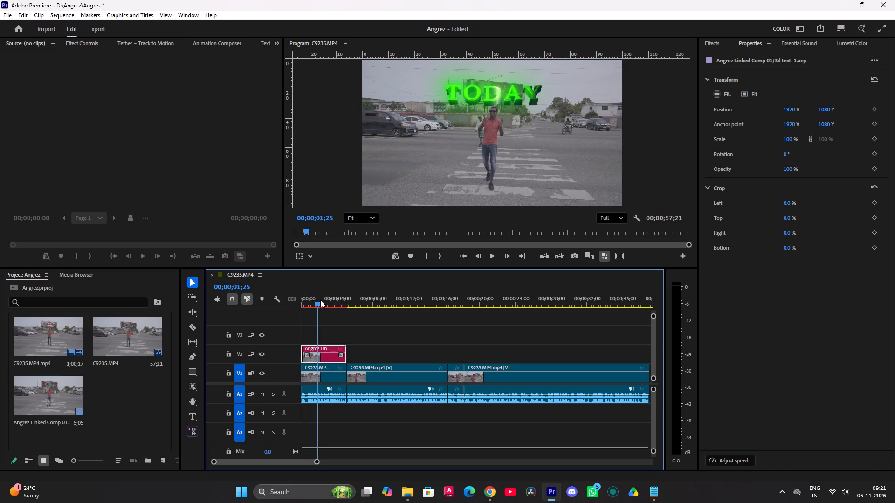
drag(320, 300, 283, 306)
Set the Program monitor playback resolution to 1/8 and replay the sequence from the start.
click(614, 216)
click(605, 268)
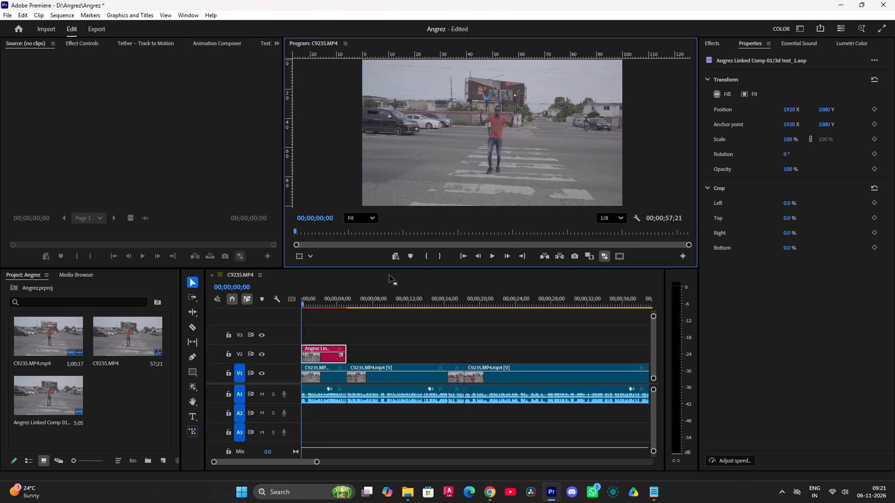
click(495, 256)
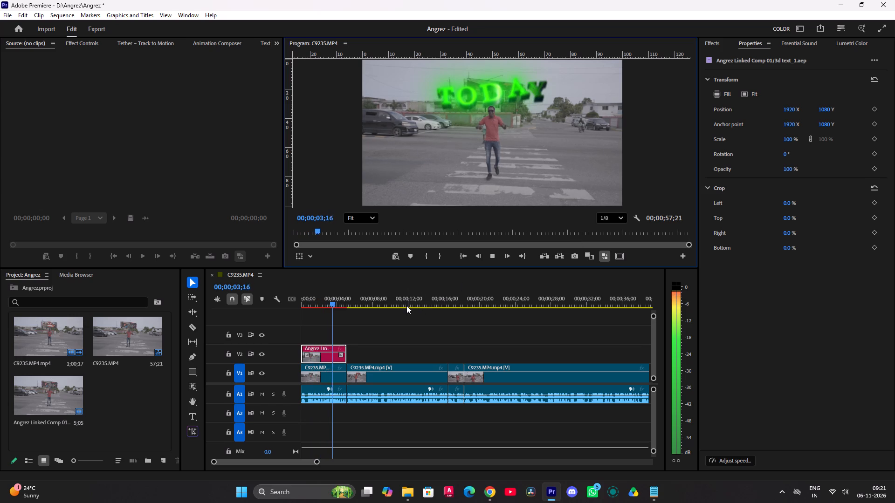
drag(326, 298, 272, 308)
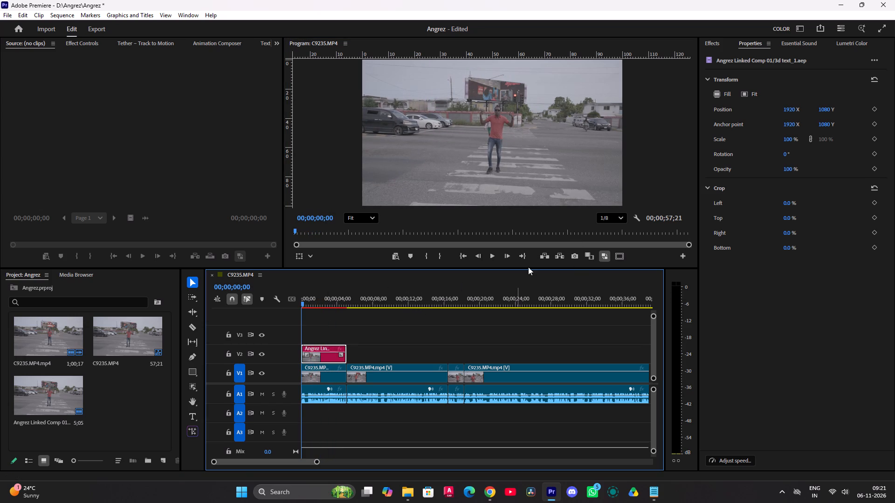
Create an adjustment layer with the default settings and place it on V3 above the linked comp at the sequence start.
click(378, 324)
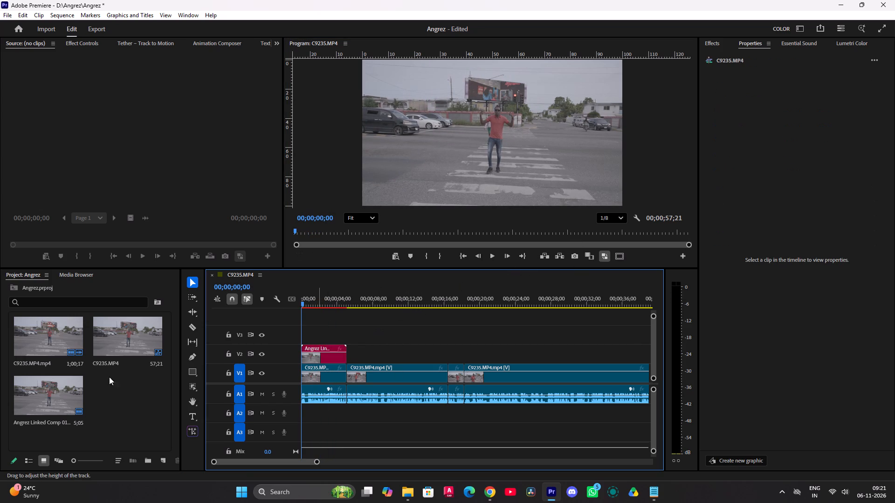
click(112, 396)
right_click(112, 396)
click(153, 252)
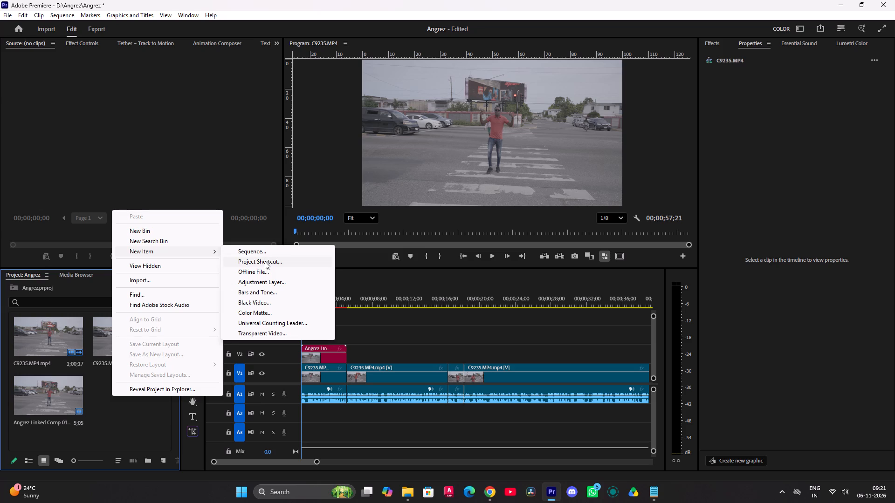
click(264, 281)
click(472, 288)
drag(115, 394, 270, 364)
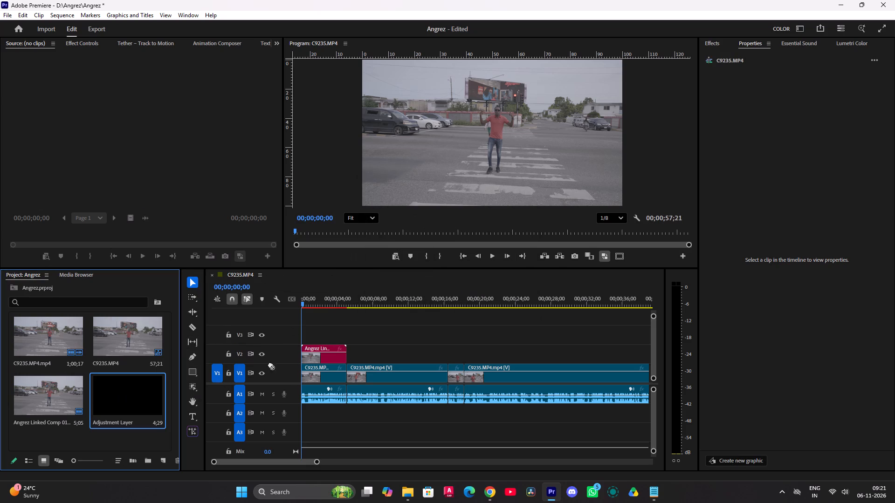
drag(270, 364, 262, 337)
drag(141, 391, 271, 334)
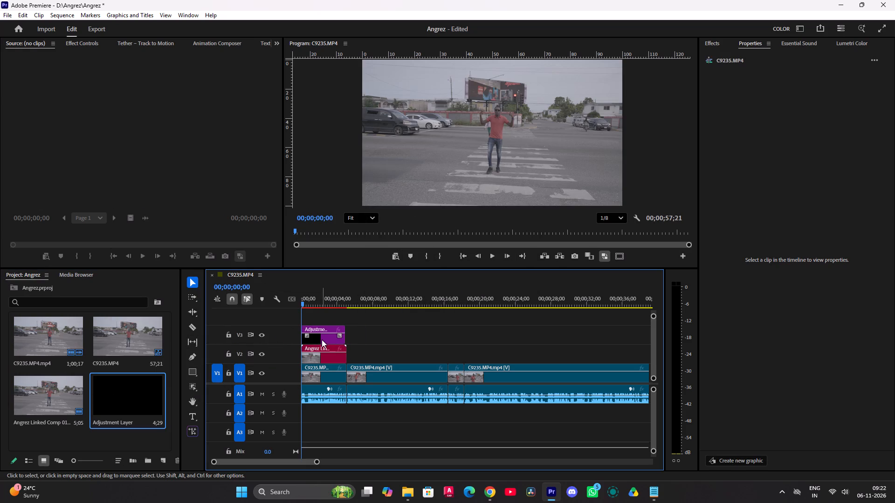
Search the effects for "before" and look through the matching presets for the adjustment layer on V3.
key(space)
click(368, 326)
alt+scroll(327, 325, up, 4)
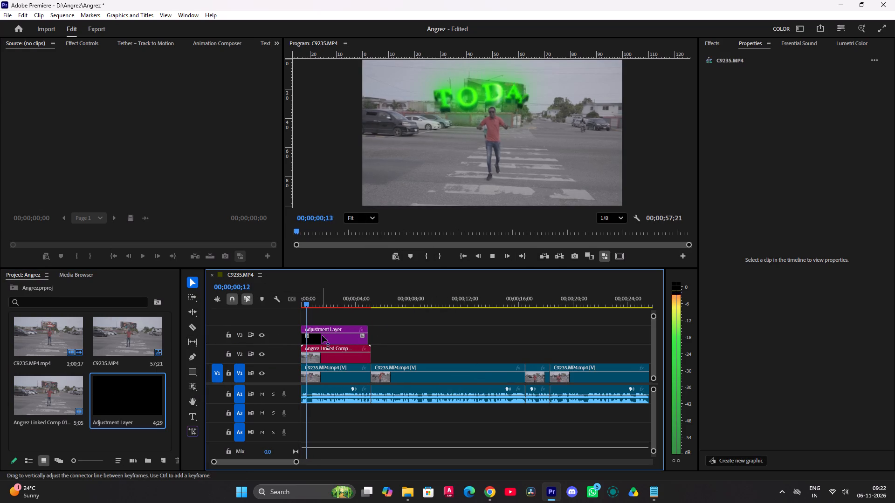
key(space)
click(322, 336)
click(719, 43)
click(729, 58)
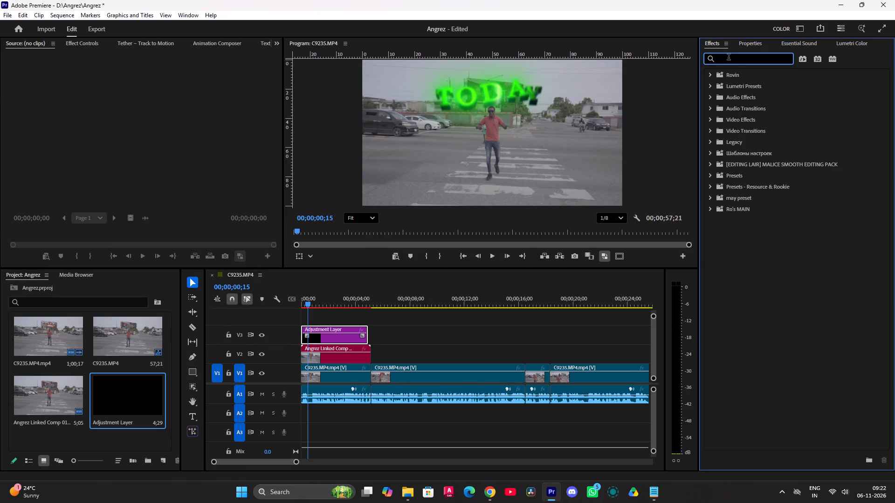
text(before)
scroll(863, 208, down, 4)
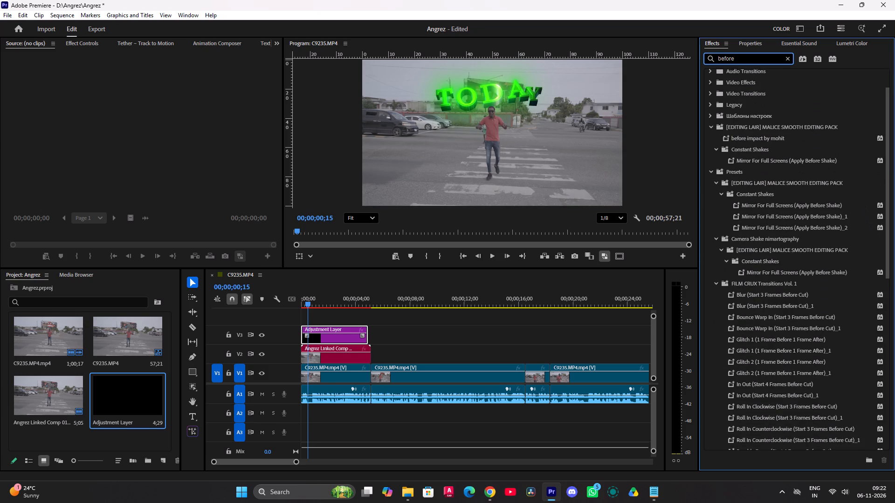
drag(888, 256, 884, 451)
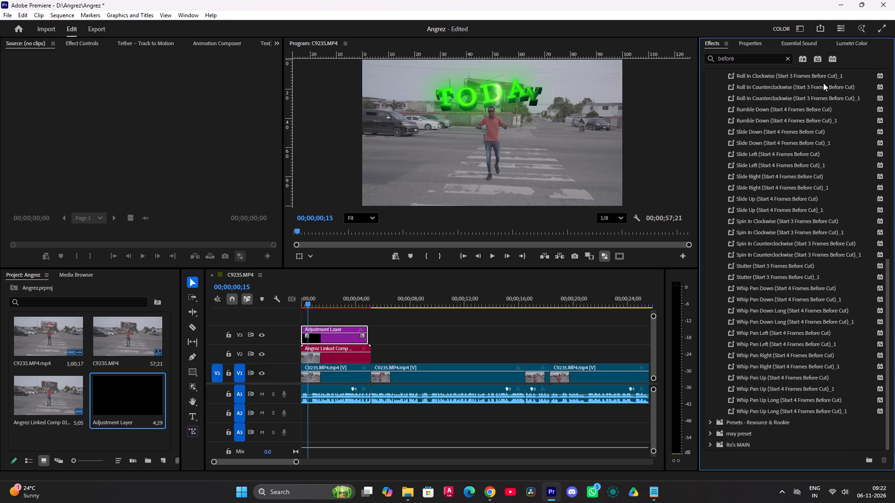
Search the effects for "mohit" and apply the "impact shake by mohit" preset to the adjustment layer on V3.
click(789, 59)
click(767, 59)
text(mohit)
scroll(792, 284, down, 2)
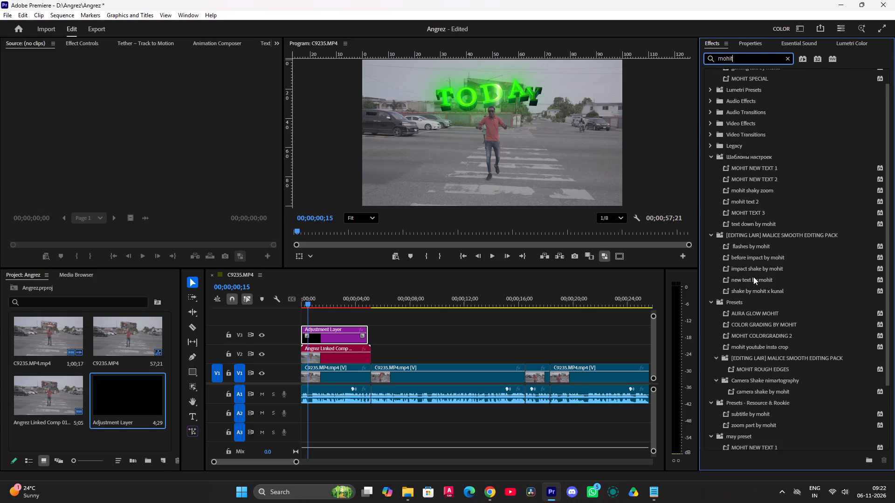
drag(745, 271, 496, 316)
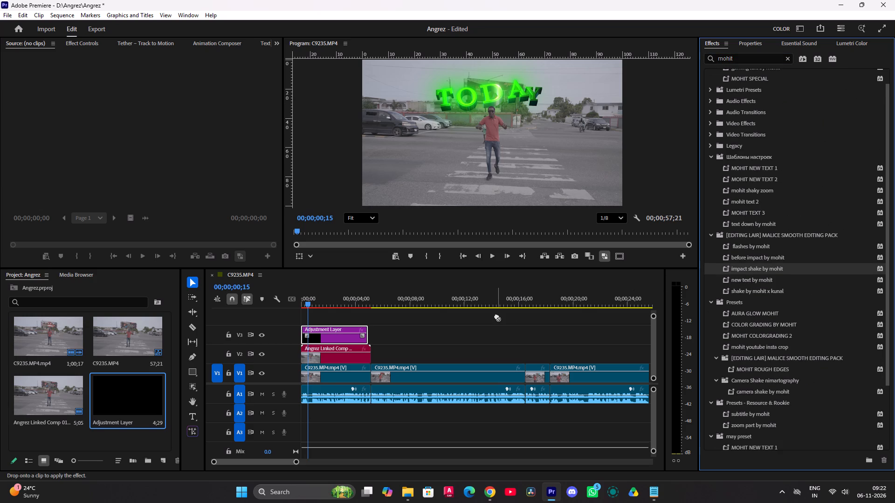
drag(496, 316, 342, 332)
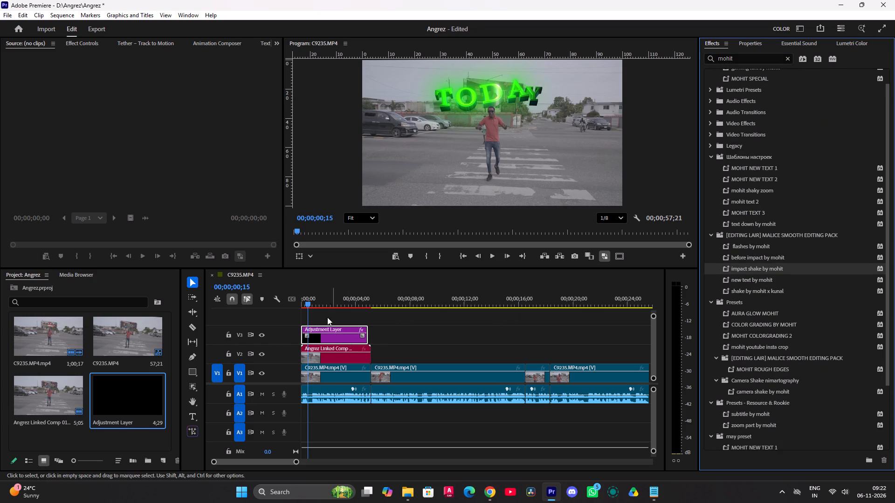
Play the sequence from the start to check the impact shake.
drag(313, 296, 268, 307)
key(space)
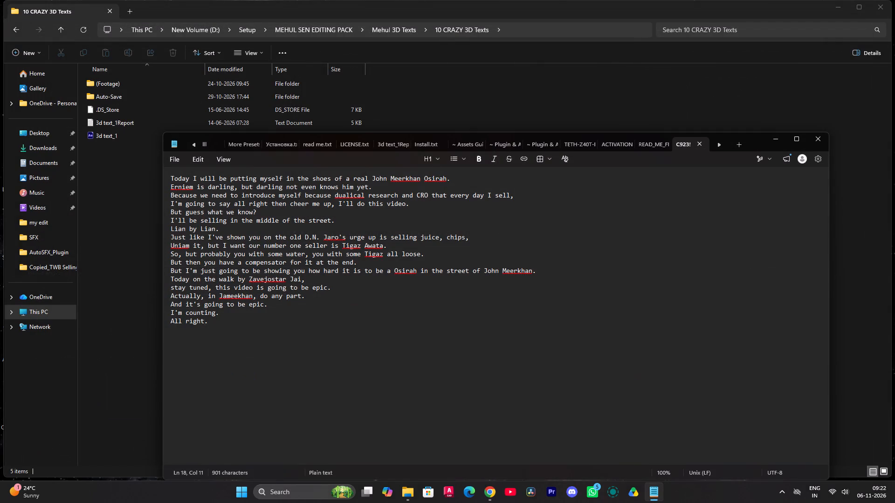
Relaunch Premiere, reopen the Angrez project and dismiss the recovery notice.
click(551, 493)
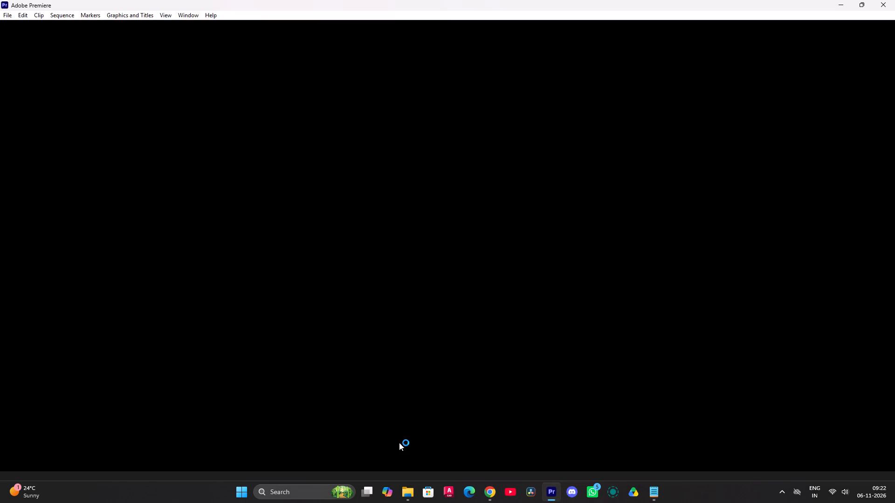
click(507, 429)
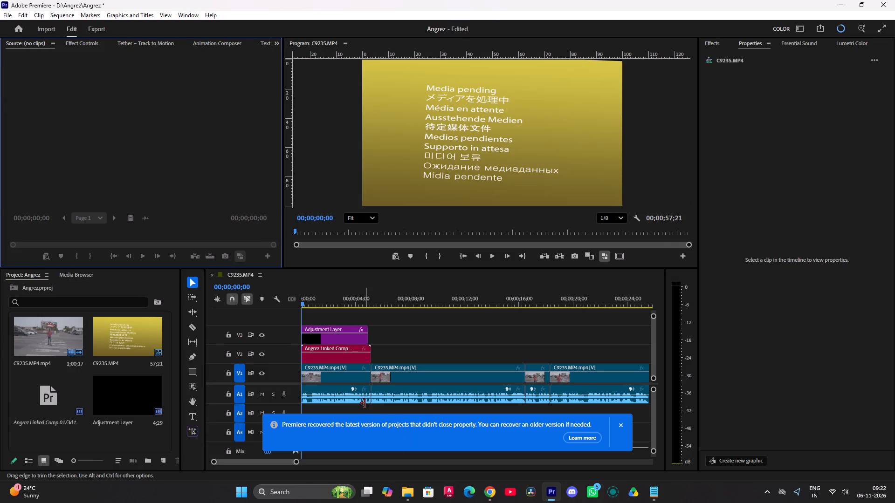
drag(328, 299, 265, 318)
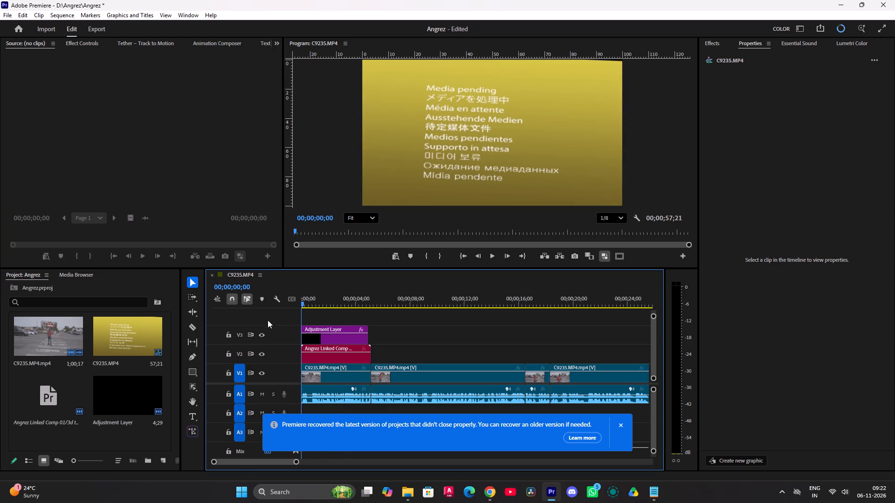
click(623, 423)
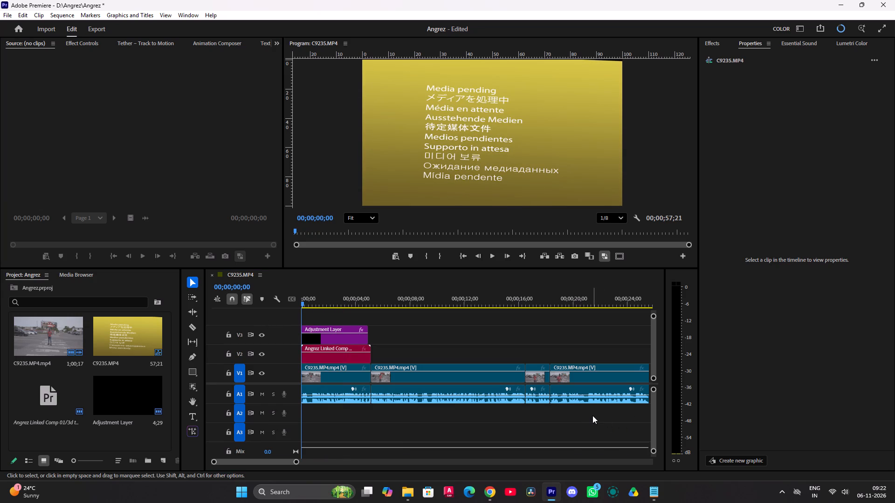
Play the reopened sequence from the start to check the linked comp with the adjustment layer.
key(space)
key(space)
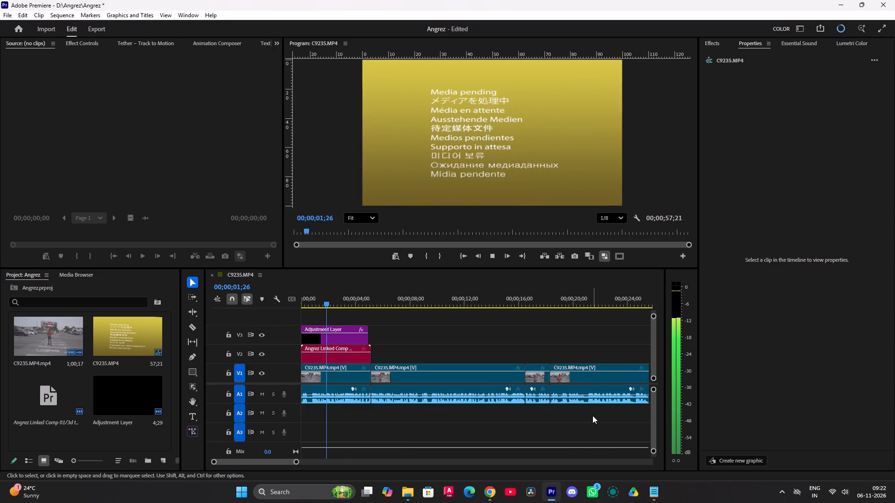
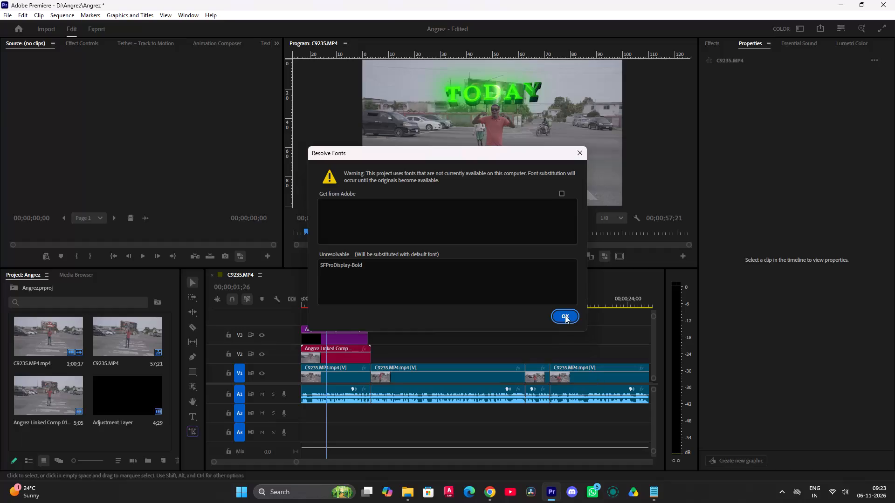
Dismiss the missing-fonts notice and play the sequence from the start to check the opening.
click(565, 312)
drag(323, 298, 278, 313)
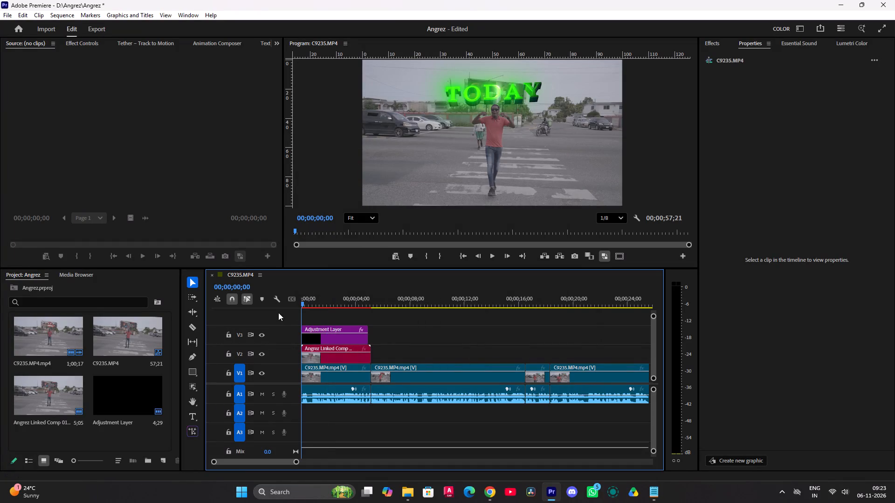
drag(278, 313, 276, 314)
click(413, 354)
key(space)
key(space)
drag(333, 300, 324, 299)
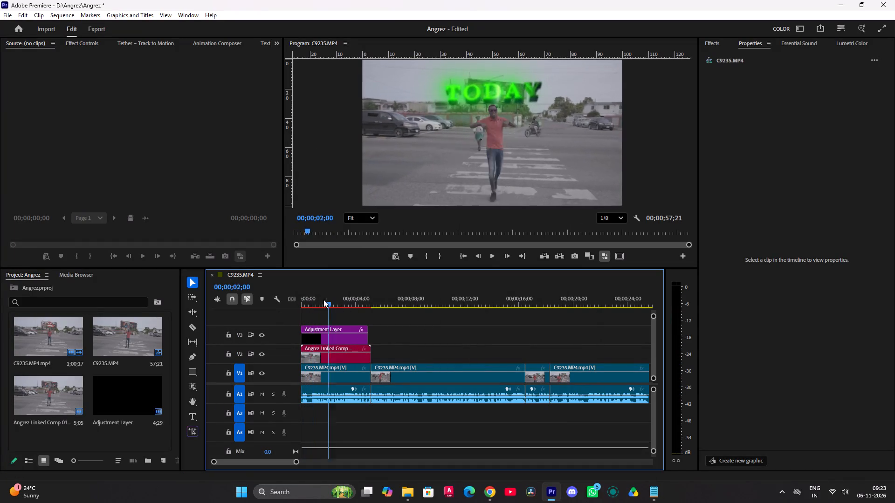
drag(324, 299, 269, 319)
key(space)
key(space)
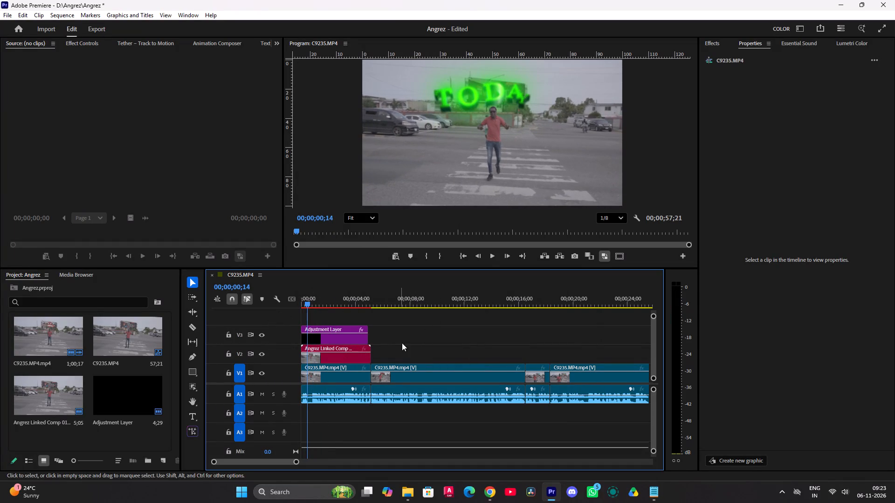
Place another adjustment layer on V4 at the sequence start, directly above the V3 adjustment layer.
drag(130, 387, 295, 316)
alt+scroll(320, 328, up, 10)
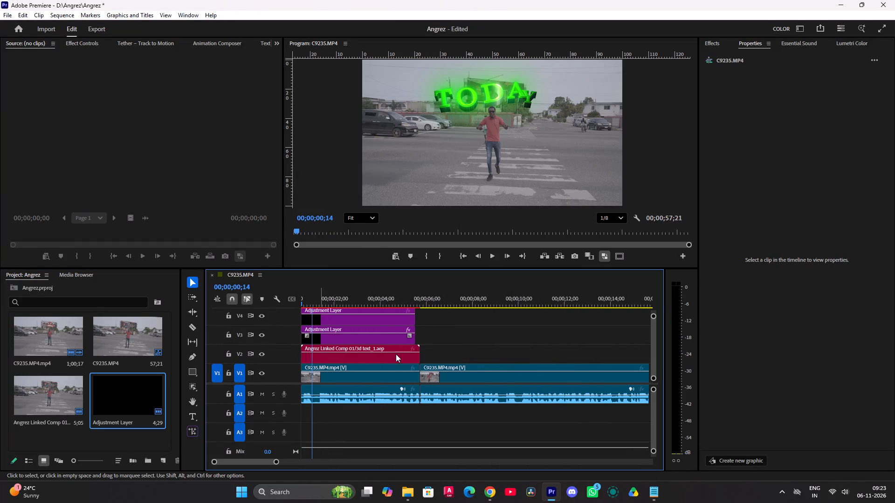
alt+scroll(396, 354, up, 1)
ctrl+scroll(297, 366, up, 5)
drag(311, 300, 263, 310)
key(space)
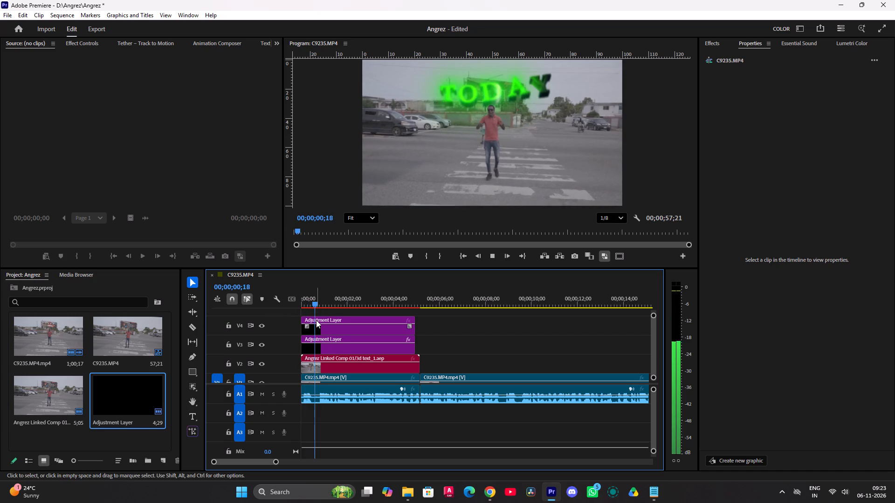
key(space)
Search the effects for "transform" and apply the Transform effect to the adjustment layer on V4.
click(320, 317)
click(709, 45)
click(720, 57)
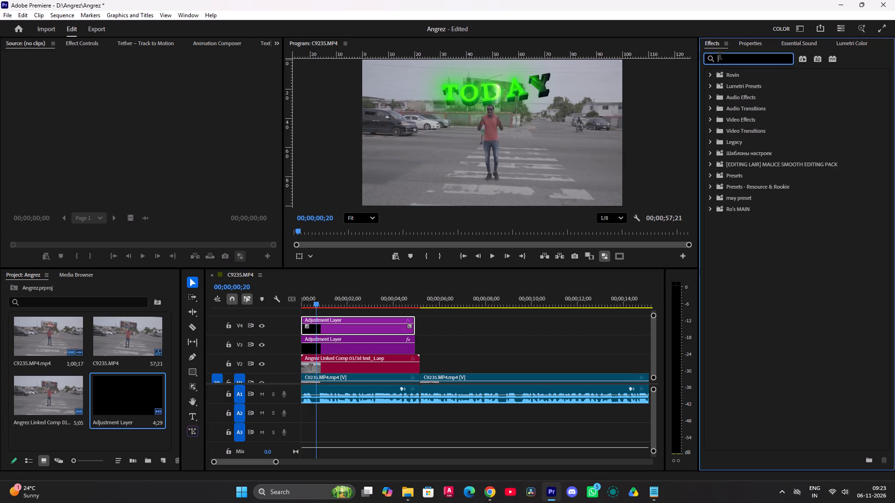
text(transform)
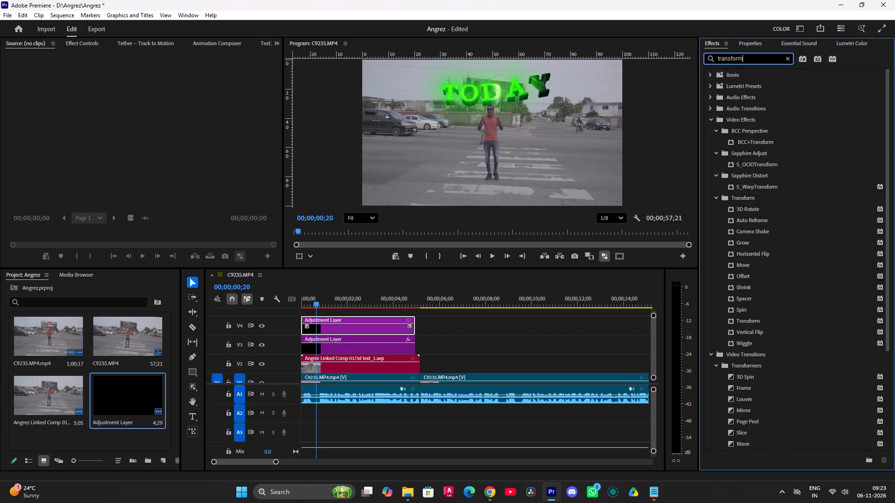
drag(747, 321, 358, 326)
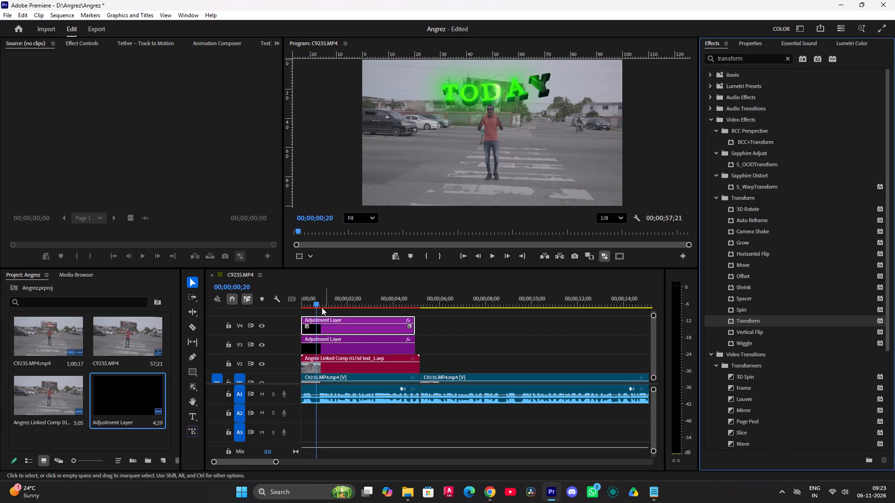
Add a Scale keyframe at 100 in the V4 layer's Transform effect at 00;00;00;00.
drag(317, 303, 281, 306)
scroll(227, 167, up, 1)
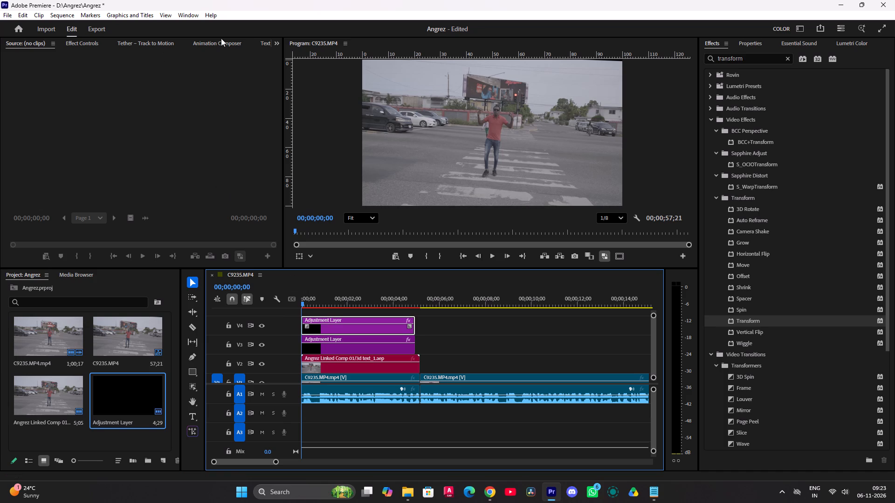
click(69, 42)
scroll(73, 162, down, 10)
scroll(55, 224, down, 3)
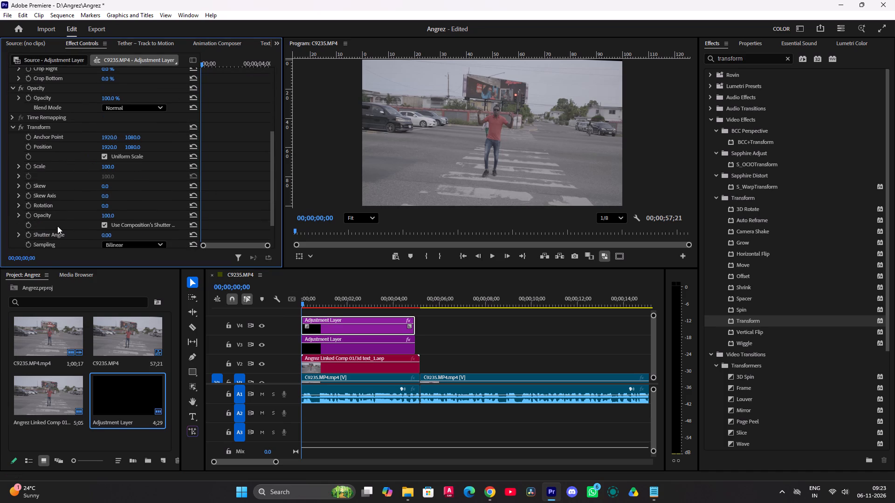
click(28, 164)
drag(200, 61, 179, 60)
Add a second Transform Scale keyframe of 137 at 00;00;01;25 on the V4 adjustment layer.
key(shift+Right)
key(shift+Right)
key(shift+Right)
key(shift+Right)
key(shift+Right)
key(shift+Right)
key(shift+Right)
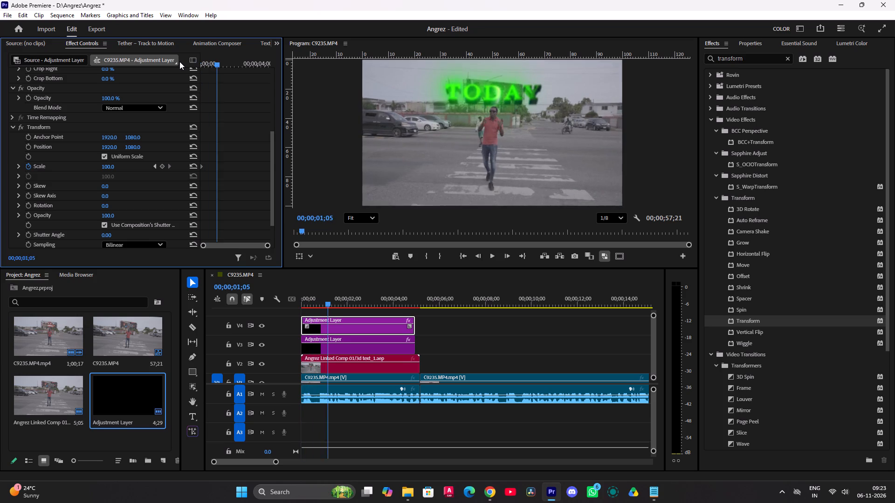
key(shift+Right)
key(shift+Right)
key(shift+Right)
key(shift+Right)
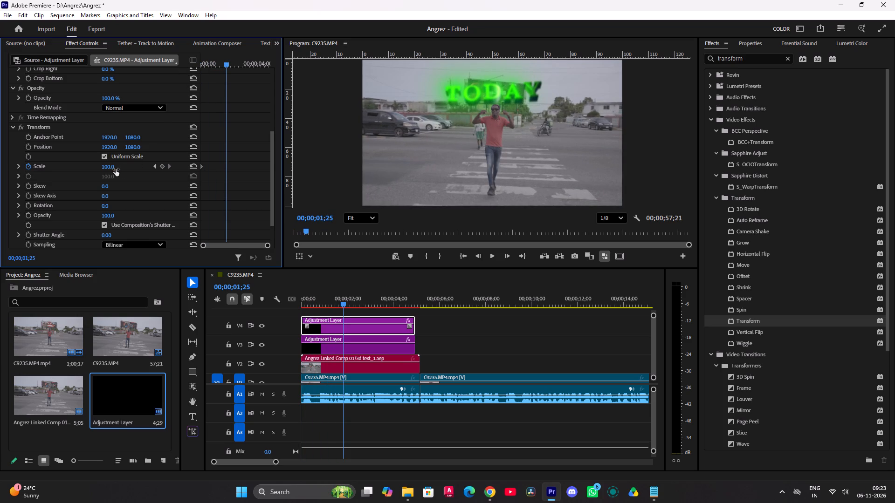
drag(116, 169, 139, 163)
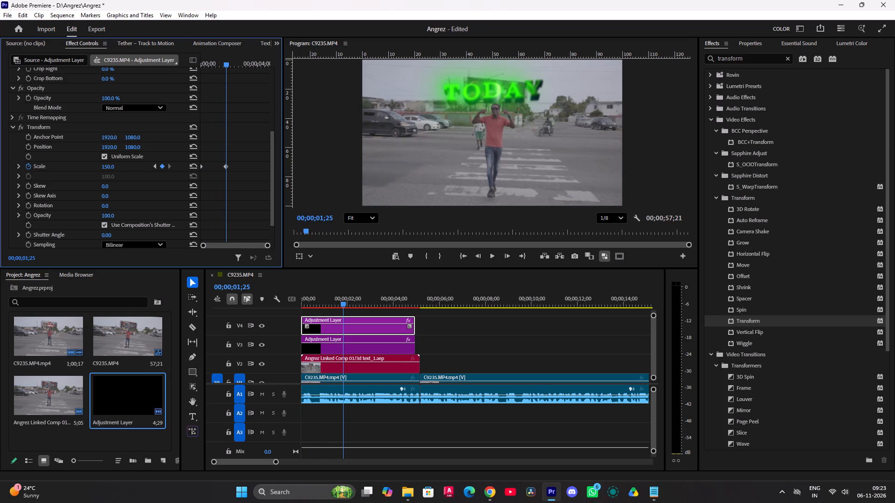
drag(139, 163, 116, 172)
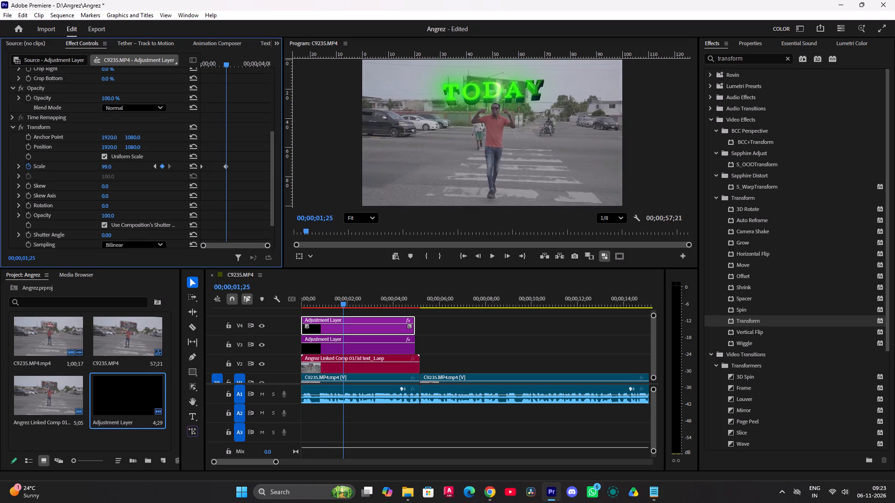
drag(116, 172, 133, 170)
drag(234, 165, 147, 175)
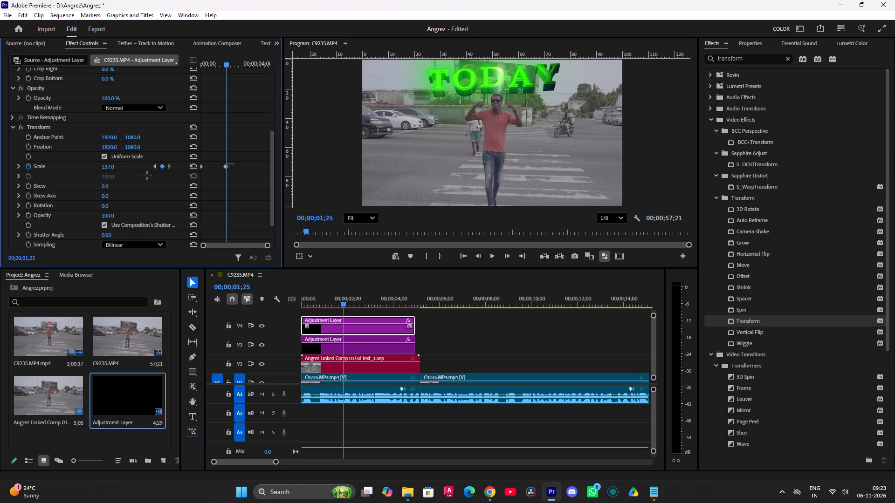
drag(147, 175, 135, 181)
Ease the Transform Scale keyframes in and out, and shape the velocity curve so the zoom peaks early.
right_click(226, 167)
click(263, 286)
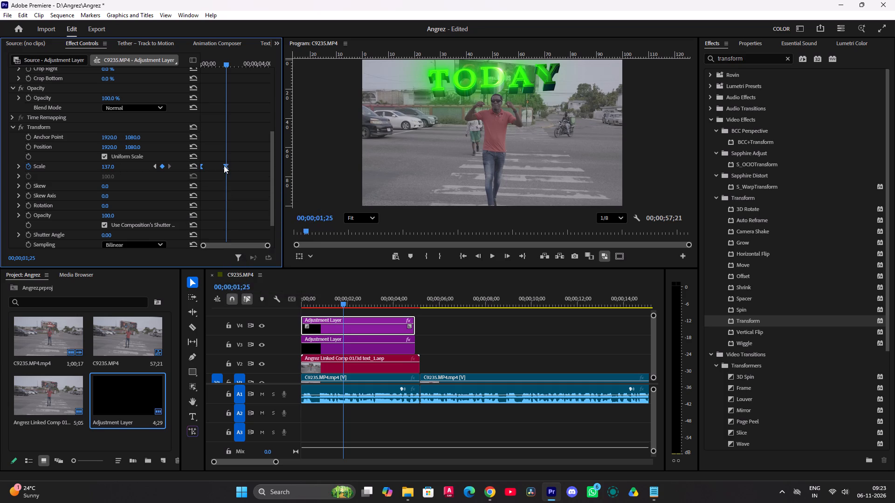
right_click(224, 165)
click(259, 295)
click(20, 165)
drag(219, 214, 192, 213)
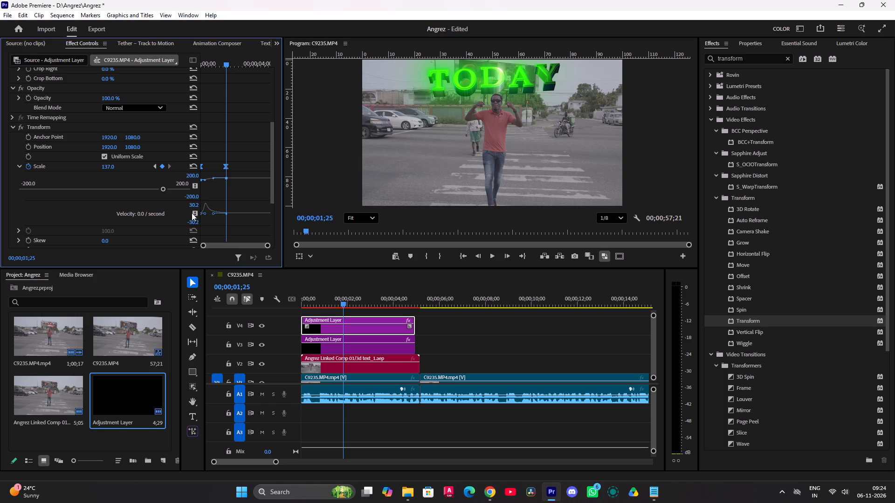
Play the sequence from the start to check the eased zoom.
drag(219, 55, 166, 88)
click(501, 344)
key(space)
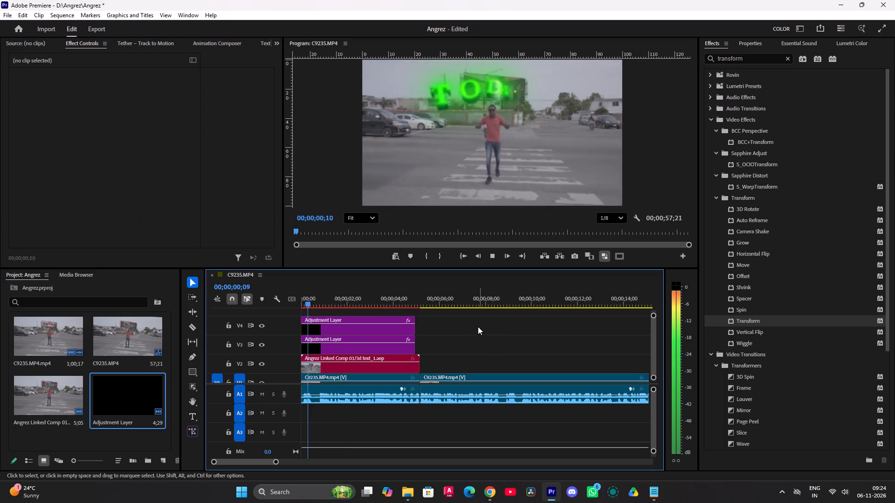
key(space)
drag(316, 304, 279, 308)
key(space)
key(space)
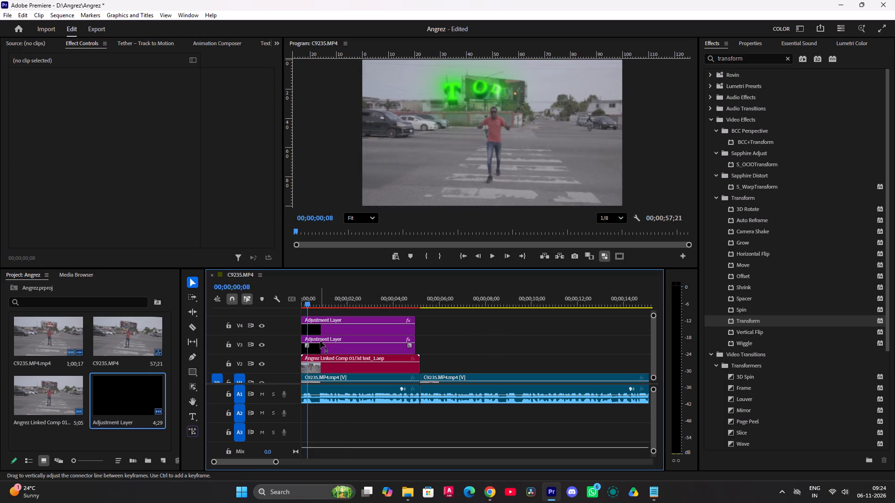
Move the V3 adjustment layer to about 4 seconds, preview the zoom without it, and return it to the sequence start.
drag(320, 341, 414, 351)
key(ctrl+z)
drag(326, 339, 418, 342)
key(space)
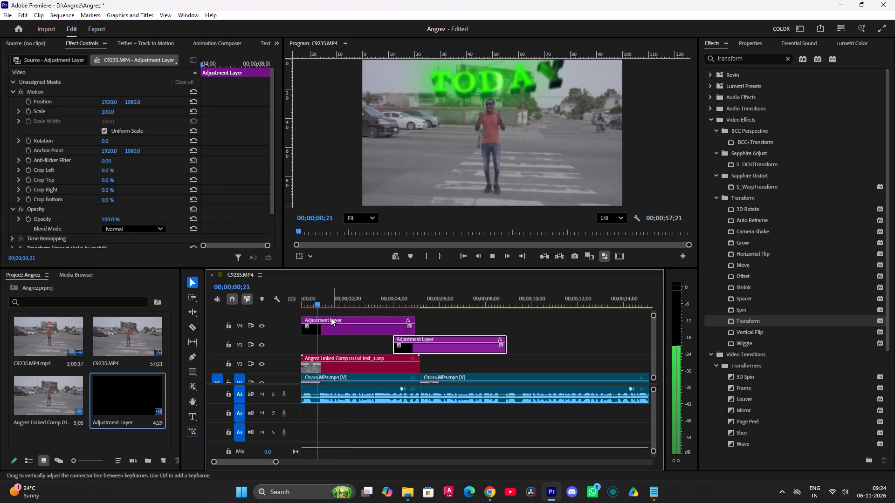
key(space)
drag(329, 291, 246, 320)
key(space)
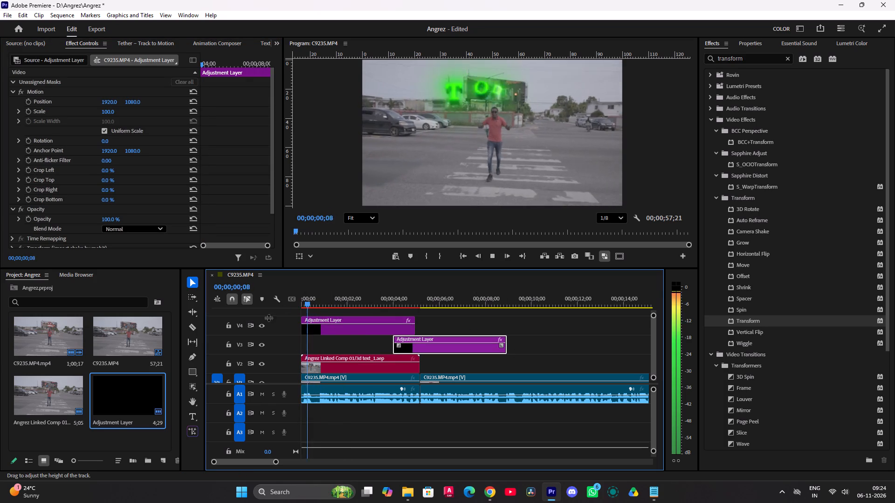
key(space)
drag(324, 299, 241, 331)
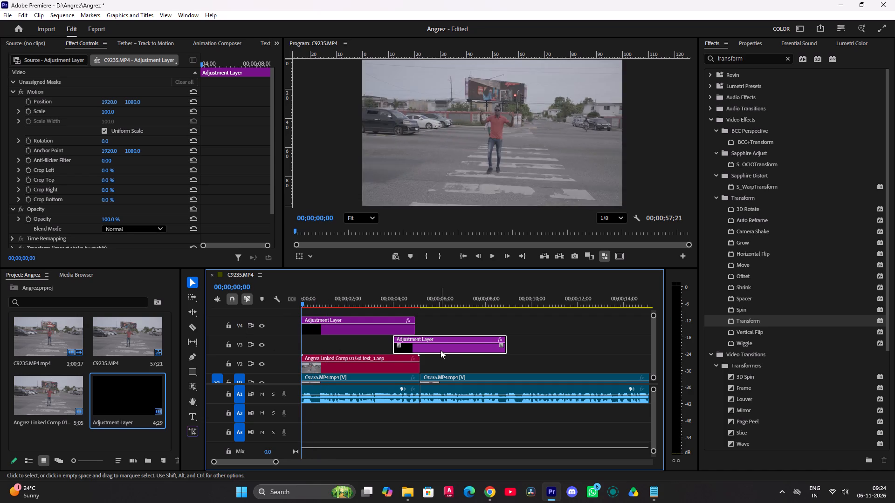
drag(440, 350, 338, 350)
Play and scrub the first two seconds repeatedly to check the zoom combined with the V3 shake layer.
key(space)
key(space)
drag(320, 302, 309, 301)
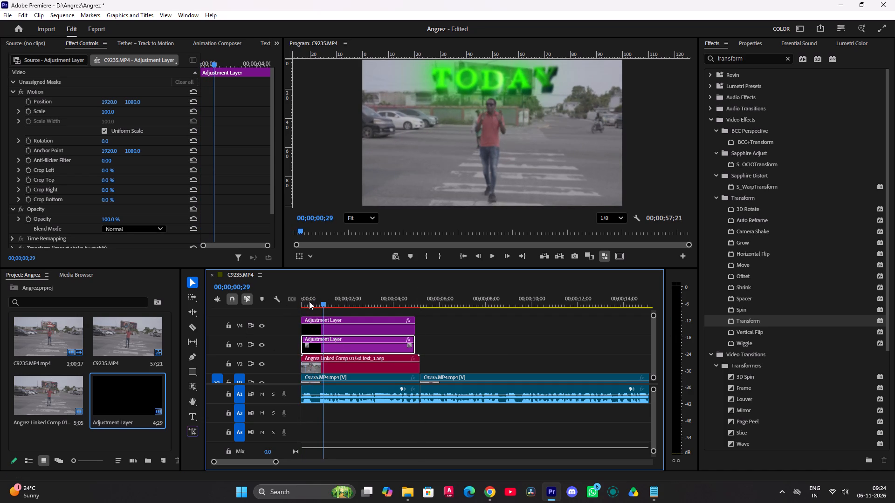
drag(309, 301, 258, 313)
key(space)
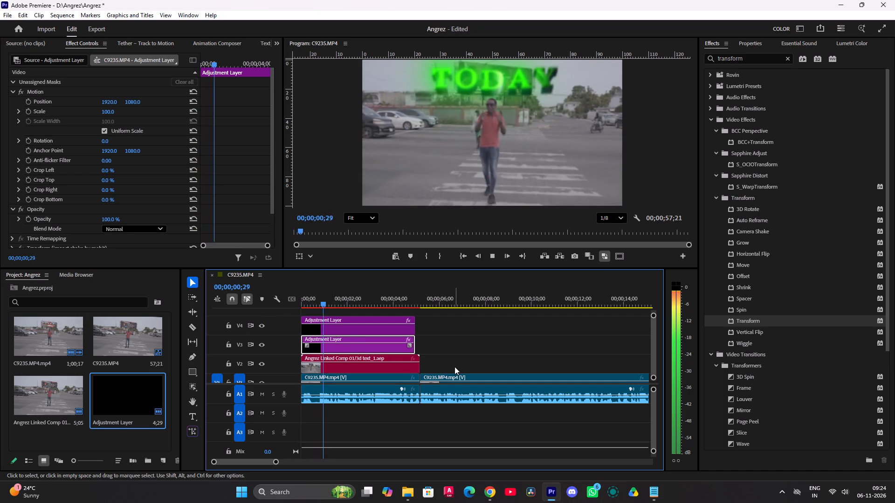
key(space)
drag(347, 300, 282, 307)
key(space)
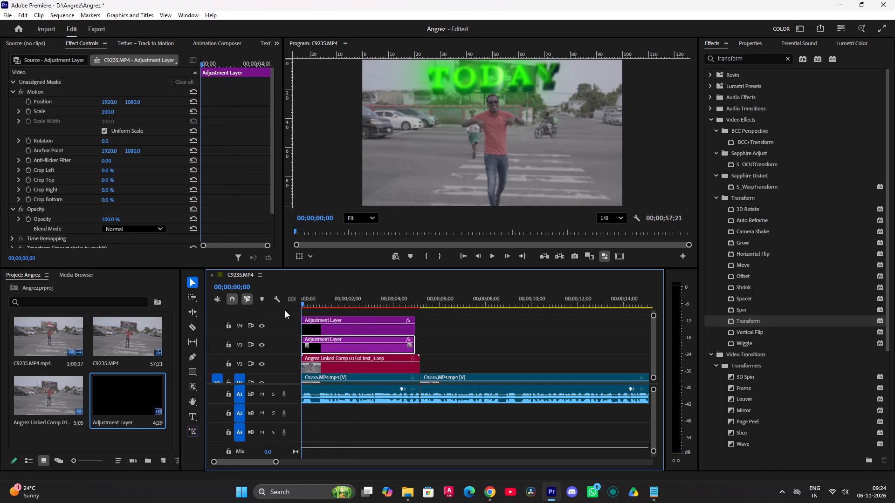
drag(315, 299, 313, 310)
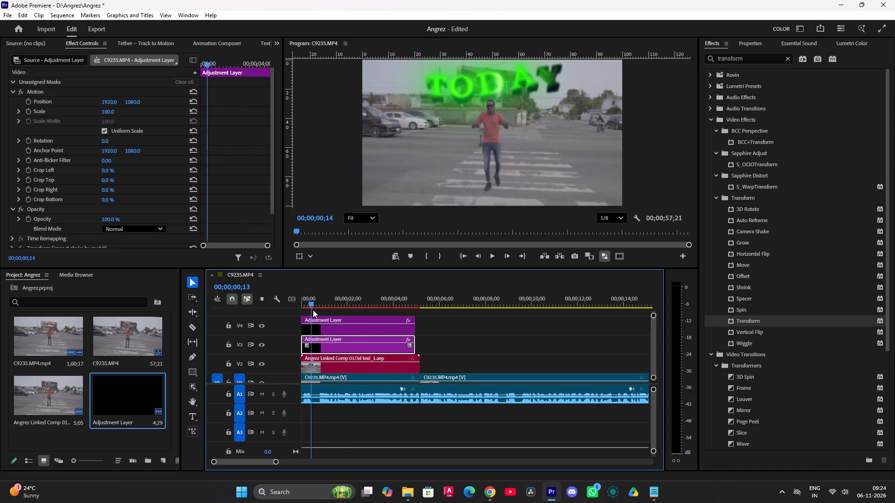
drag(313, 310, 347, 307)
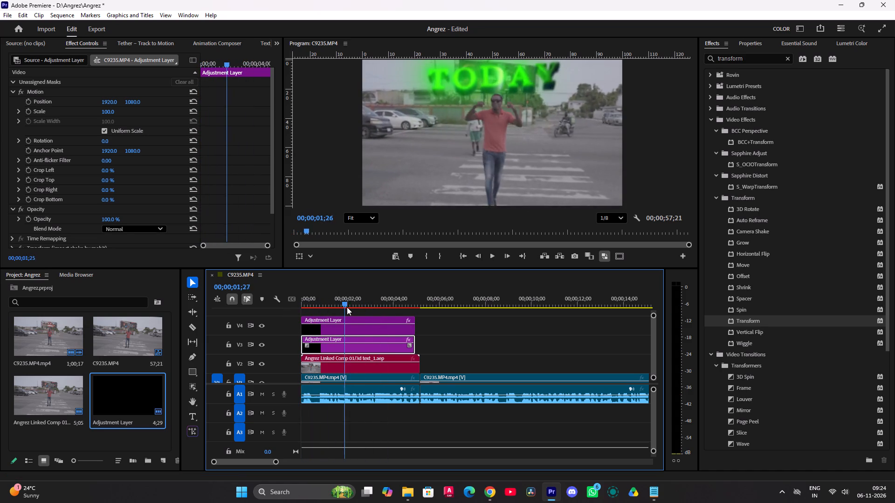
drag(347, 307, 323, 310)
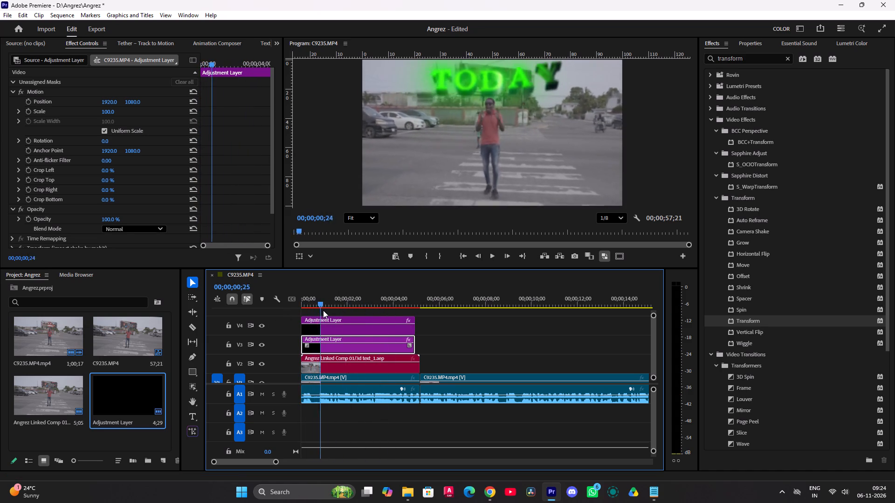
drag(323, 310, 272, 326)
key(space)
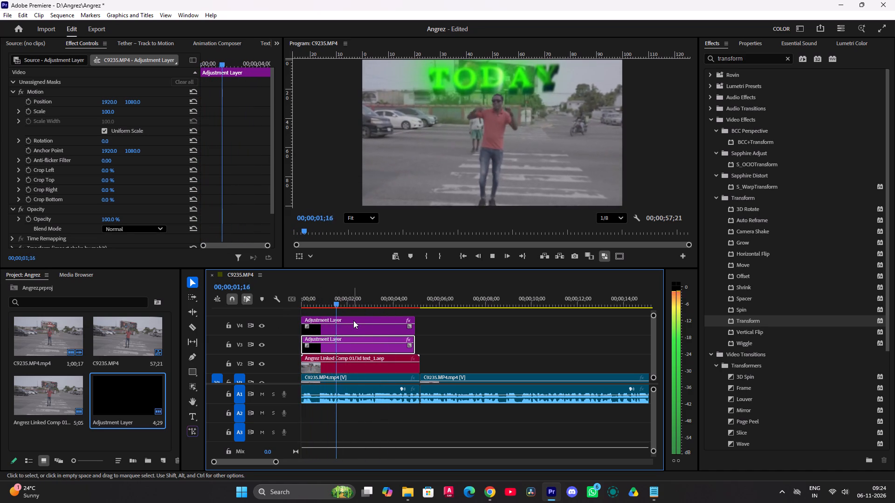
drag(361, 300, 242, 320)
key(space)
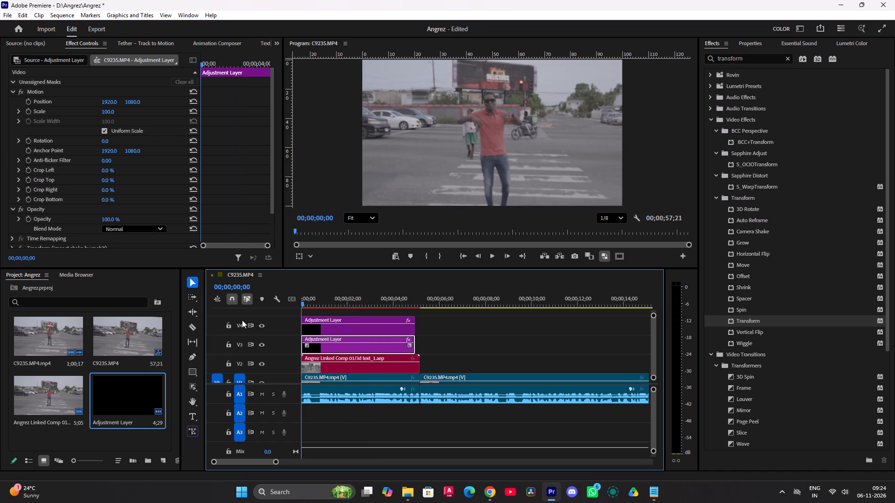
Split the Angrez linked comp on V2 at 00;00;01;09 and select the part after the cut.
alt+scroll(308, 321, up, 4)
scroll(309, 320, up, 4)
key(space)
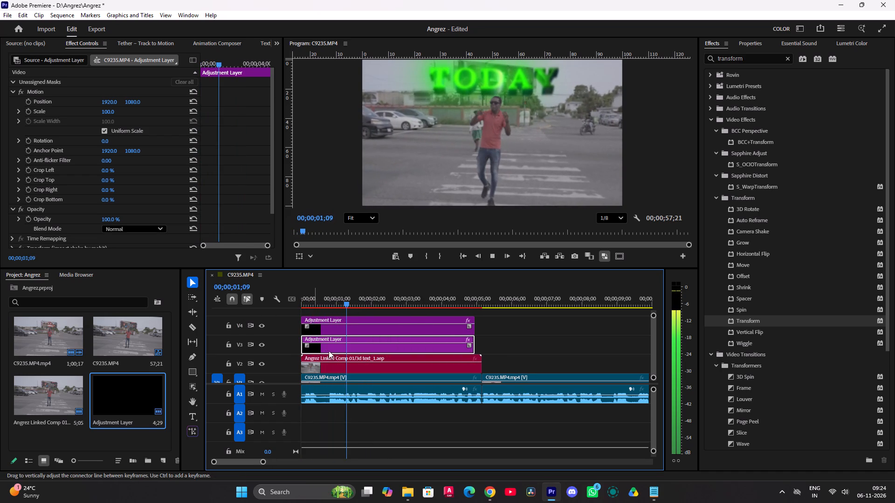
key(c)
click(347, 359)
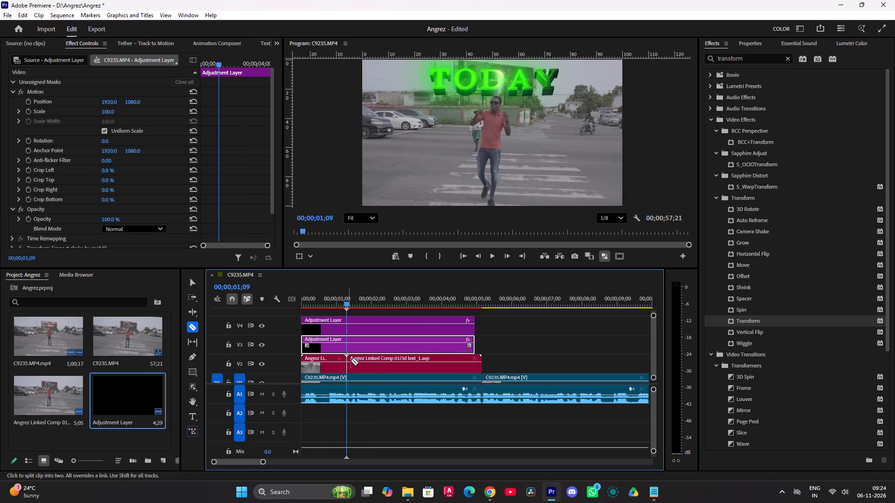
key(space)
key(v)
click(376, 364)
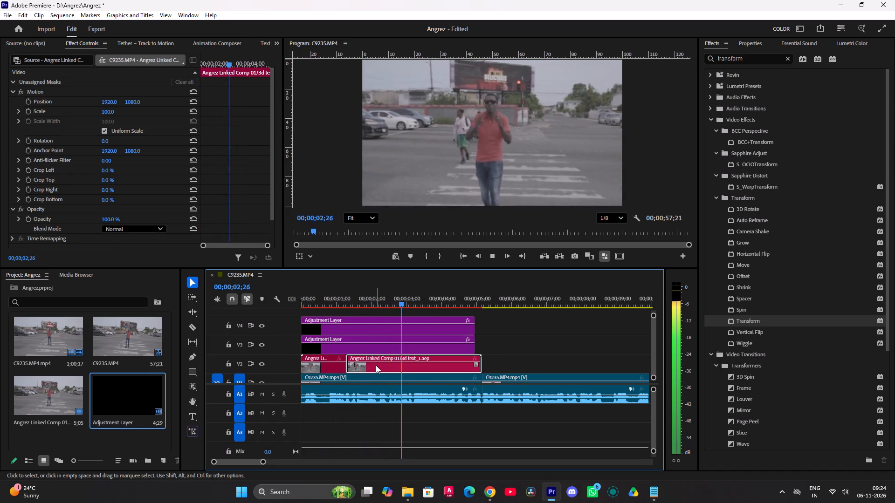
Delete the selected part of the Angrez linked comp after the V2 cut and preview the sequence from its start.
key(Delete)
key(space)
drag(341, 292, 282, 292)
key(space)
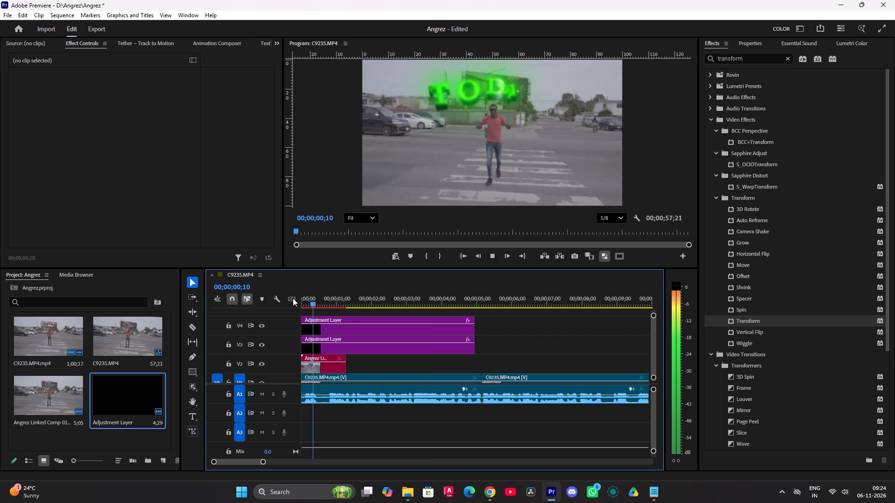
key(space)
drag(325, 296, 272, 303)
Remove the Transform (impact shake by mohit) effect from the V3 adjustment layer.
click(325, 345)
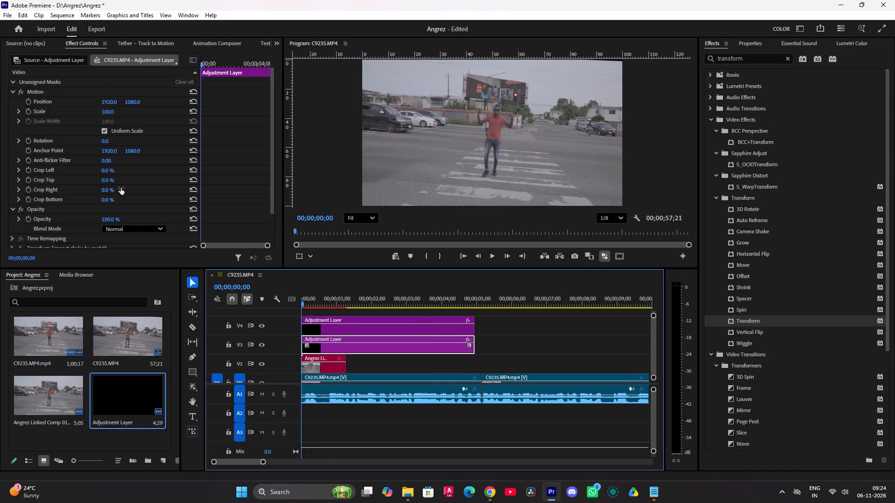
scroll(83, 166, down, 5)
click(55, 212)
click(81, 212)
key(Delete)
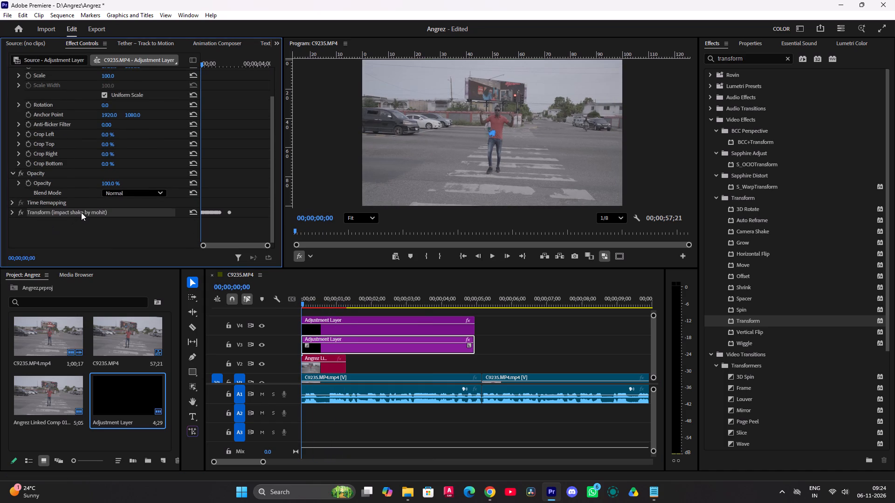
Search the effects for "mohit by", apply the before impact by mohit preset to the V3 adjustment layer, and preview it.
click(786, 57)
click(764, 58)
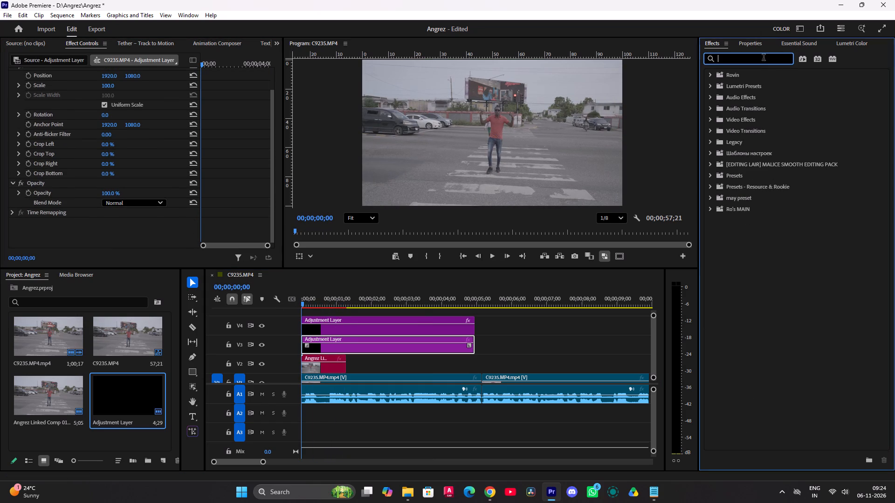
text(mohit by)
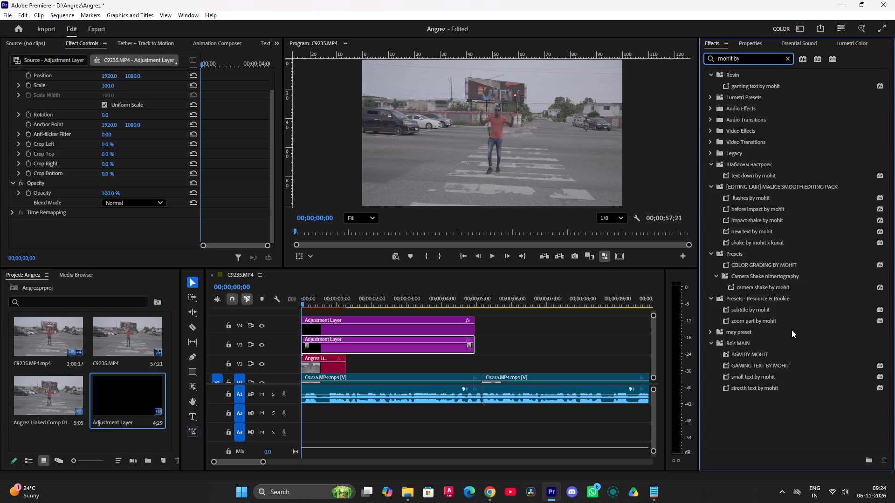
drag(745, 220, 761, 221)
drag(756, 210, 319, 349)
key(space)
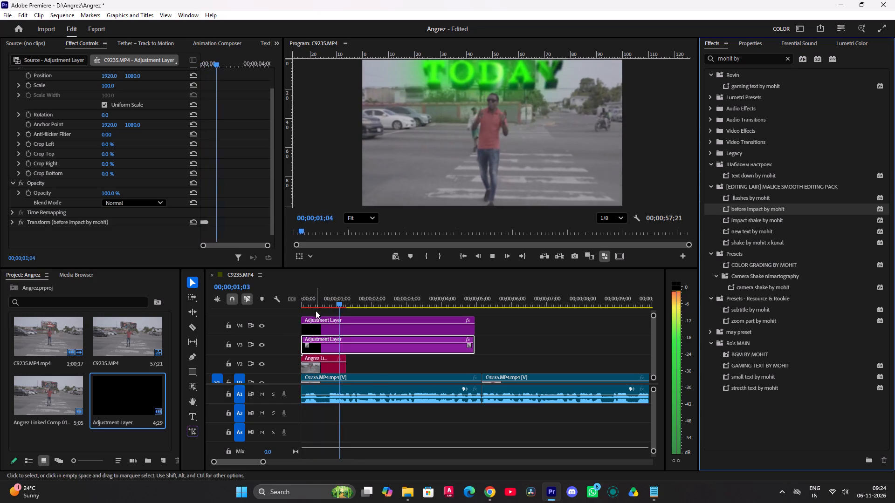
key(space)
drag(321, 296, 268, 310)
key(space)
key(space)
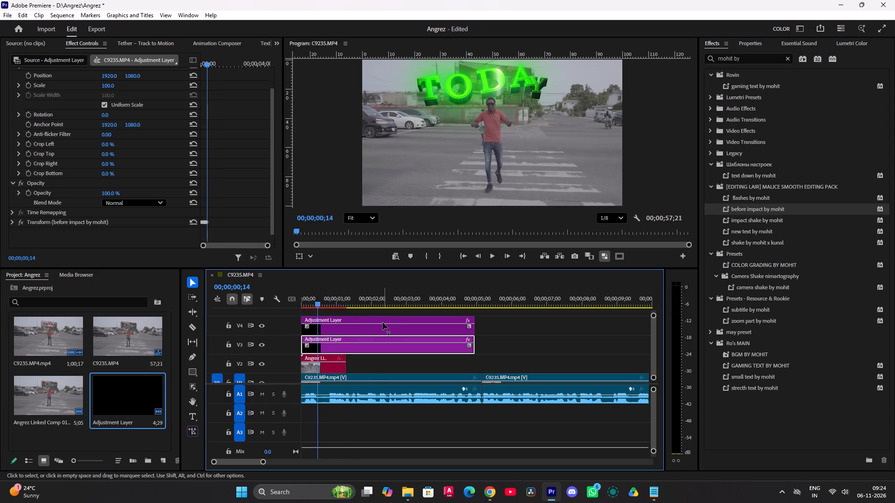
Move the V4 adjustment layer to start at about 2 seconds and preview the sequence opening without it.
drag(378, 329, 448, 331)
drag(316, 295, 278, 301)
key(space)
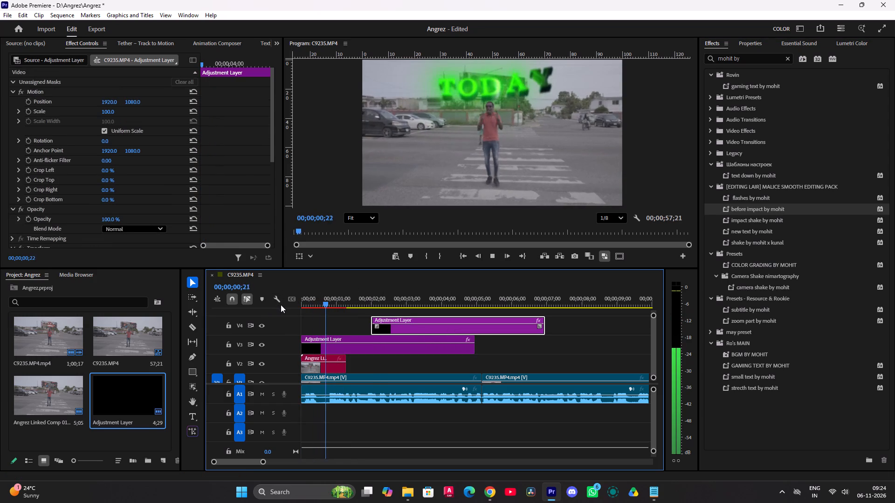
key(space)
drag(332, 295, 275, 308)
key(space)
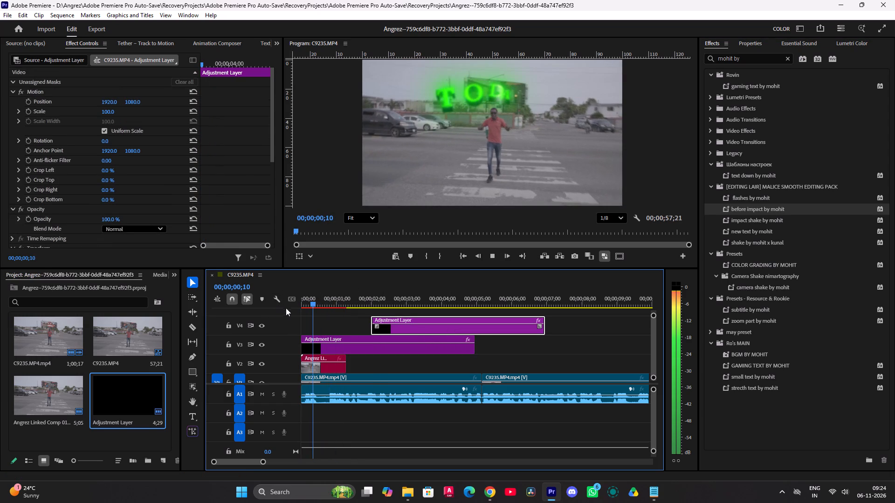
Scrub repeatedly through the first second of the sequence to check the V3 before impact effect on the TODAY text.
drag(311, 295, 278, 308)
drag(325, 304, 284, 313)
drag(315, 302, 336, 302)
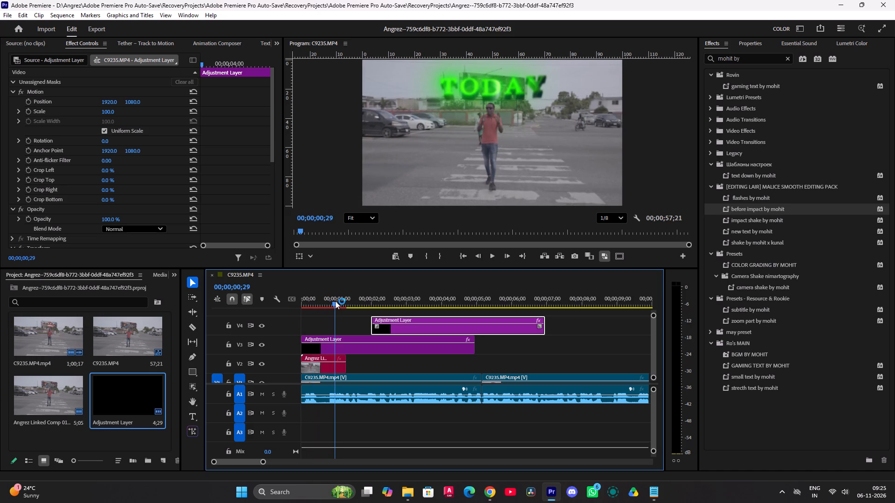
drag(335, 301, 285, 308)
drag(334, 304, 309, 310)
drag(334, 305, 344, 306)
drag(333, 298, 303, 306)
drag(334, 305, 326, 303)
drag(319, 301, 303, 307)
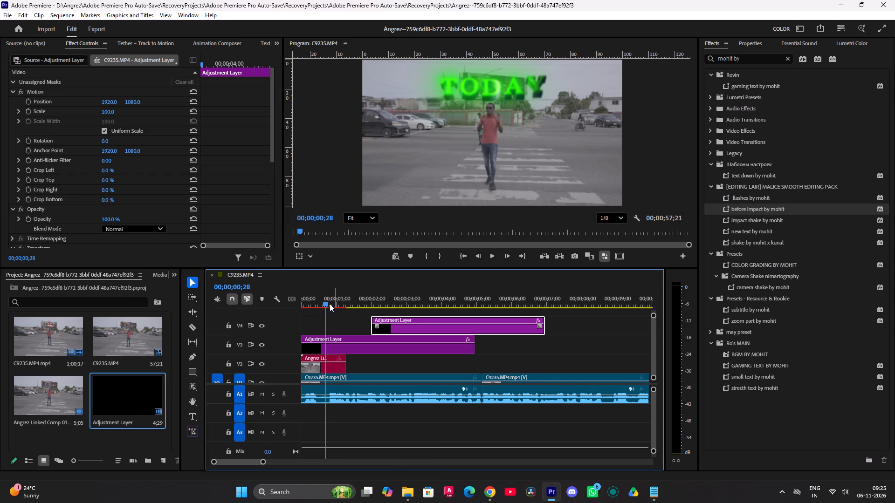
drag(327, 301, 302, 305)
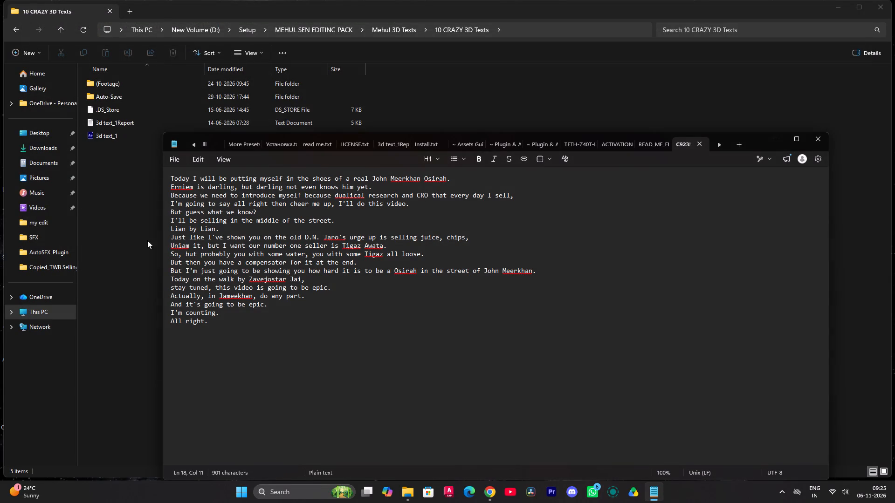
In File Explorer, check the properties of C9235.MP4 in D: > Krunal insta Video > Copied_TWB Selling With Lady_1_002, then close them.
click(47, 211)
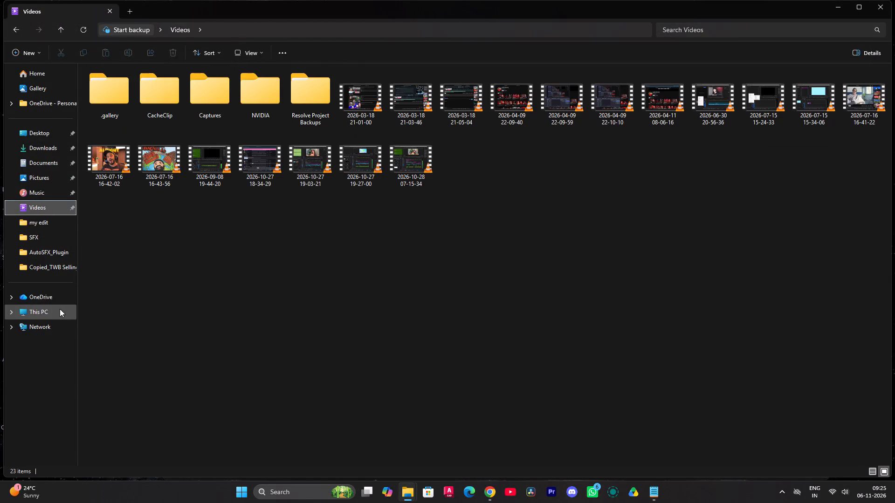
click(60, 309)
click(271, 107)
click(267, 106)
double_click(260, 102)
click(824, 285)
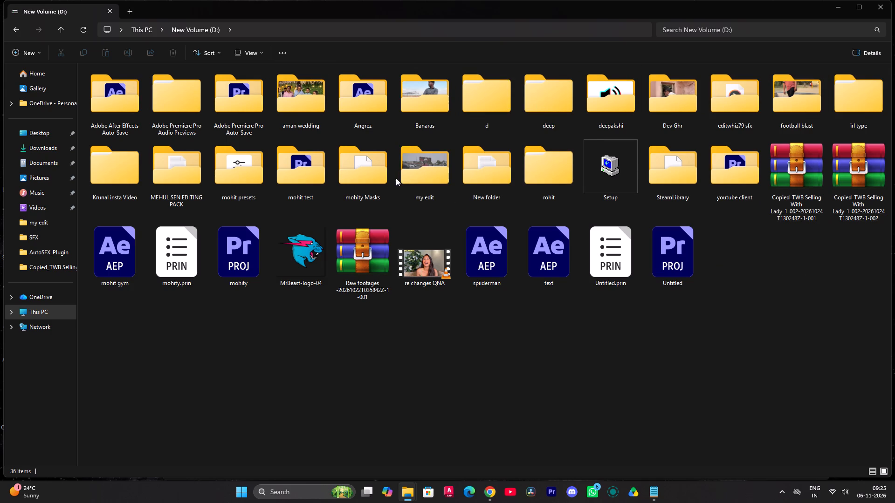
double_click(104, 182)
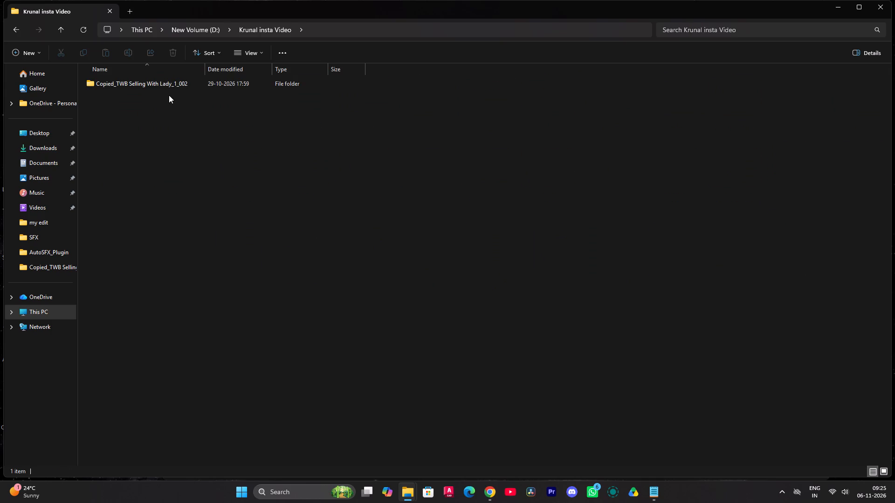
double_click(168, 85)
click(131, 267)
right_click(131, 267)
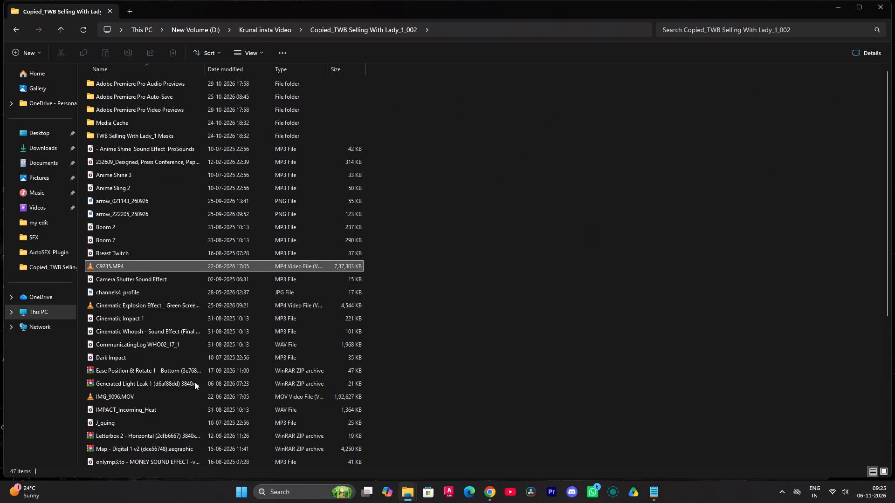
click(186, 255)
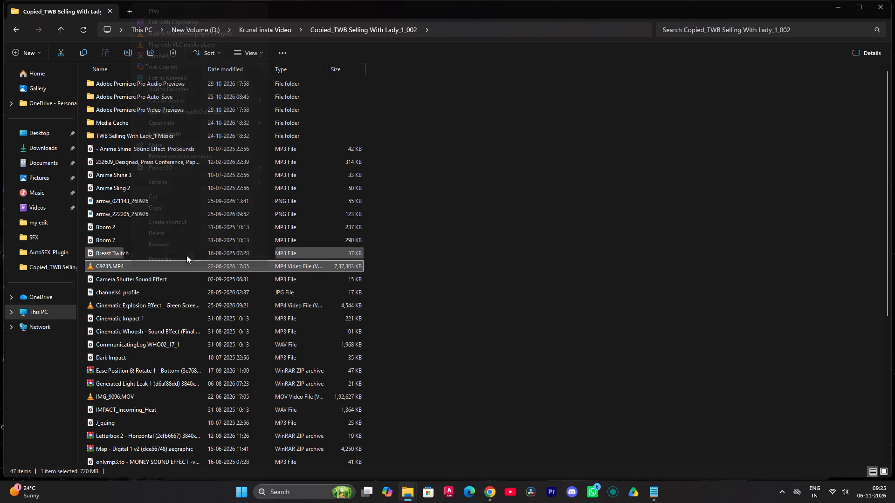
click(177, 258)
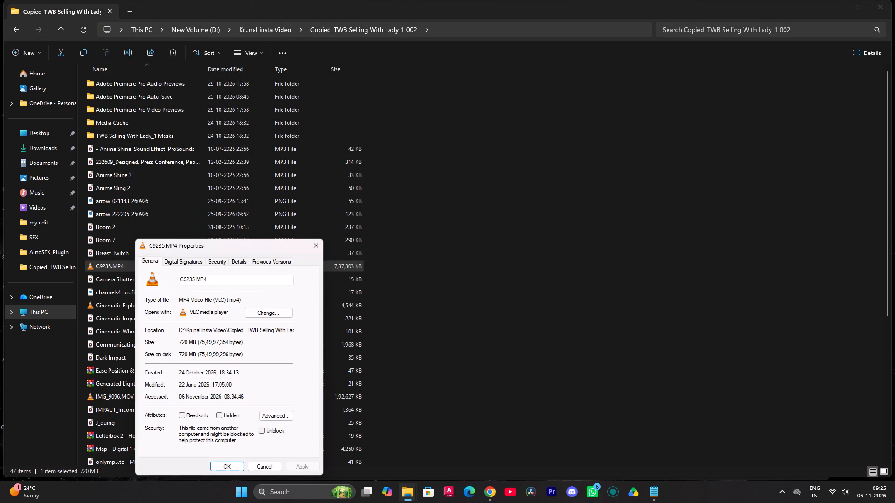
click(238, 263)
click(263, 466)
Close the File Explorer and Notepad windows.
click(894, 0)
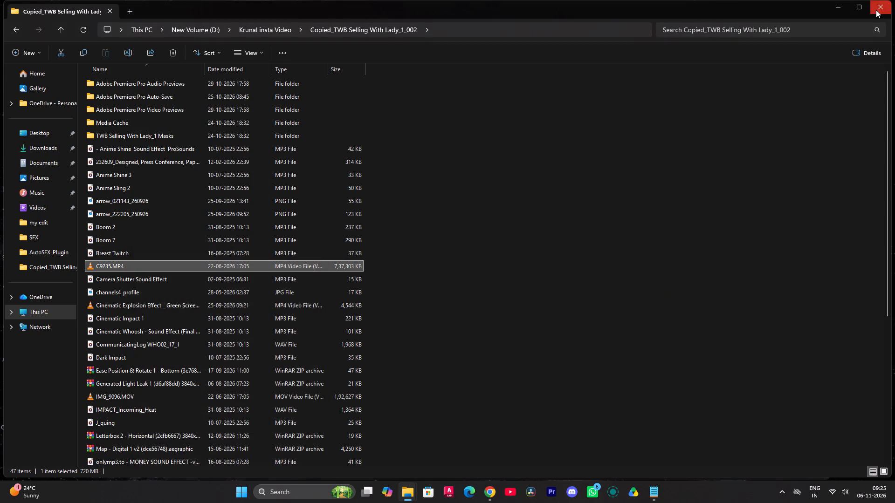
click(876, 10)
click(812, 135)
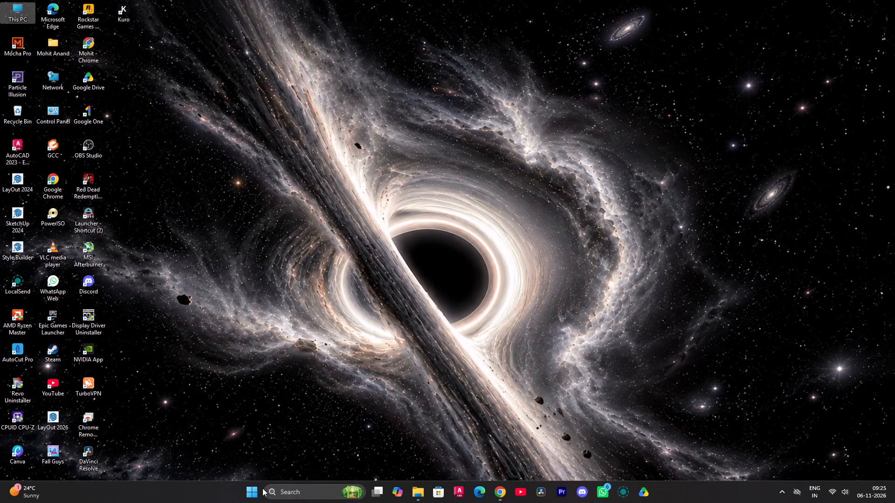
Shut down the computer from Windows.
click(260, 487)
click(535, 456)
click(536, 428)
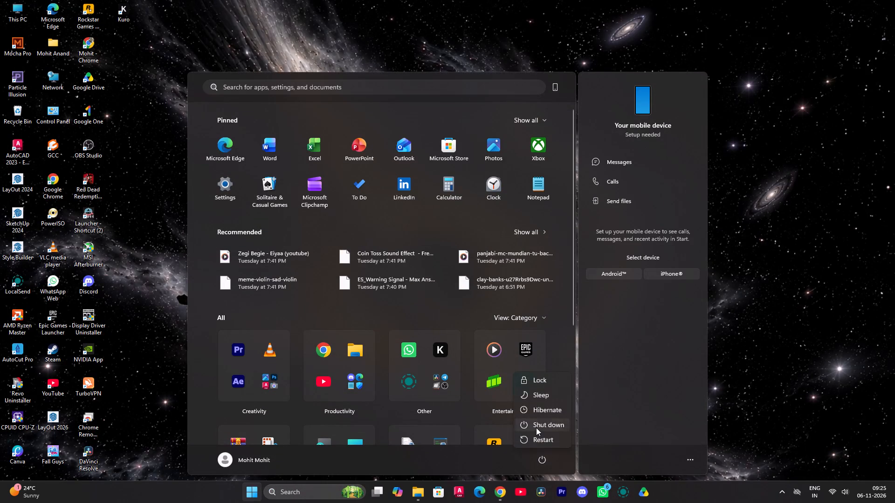